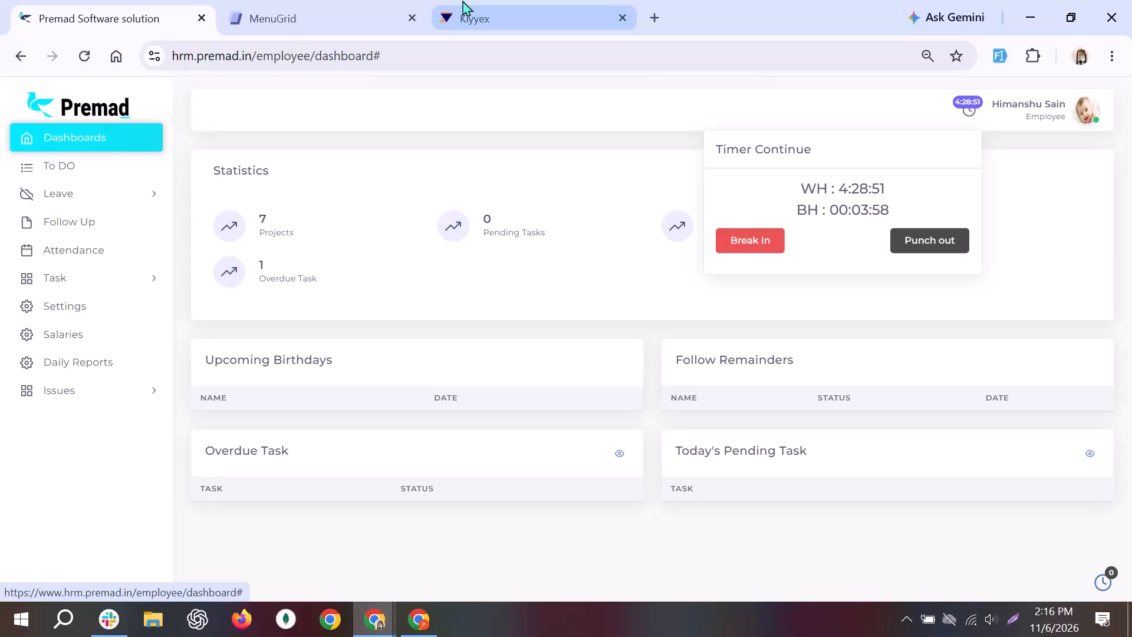
Switch to the Kiyyex page with the library's bulk Create Seat form.
left_click(462, 0)
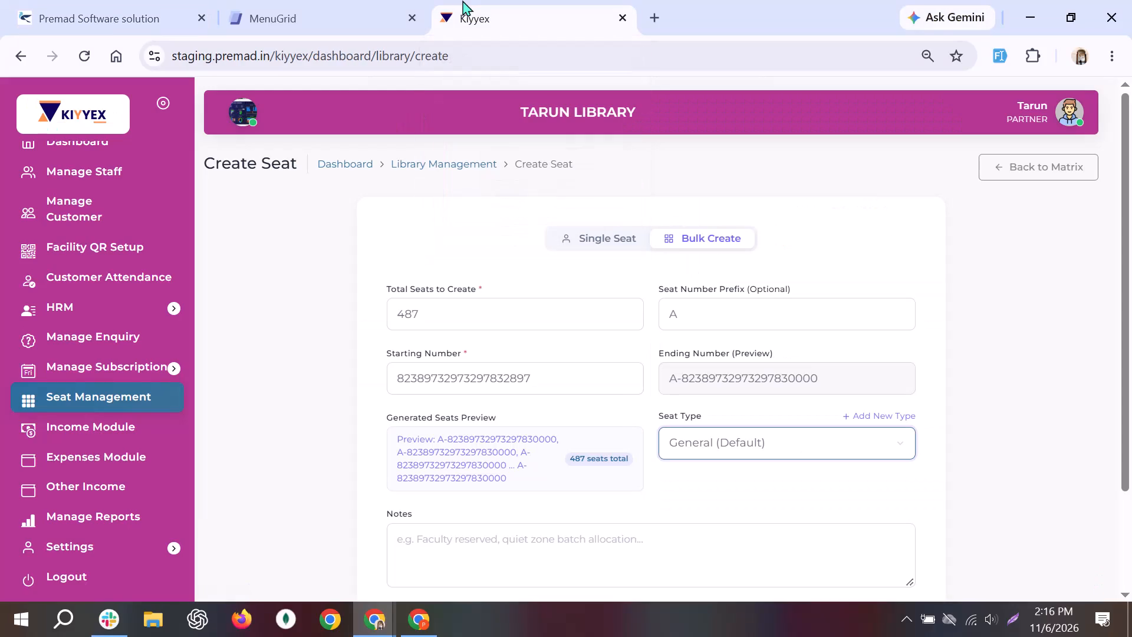
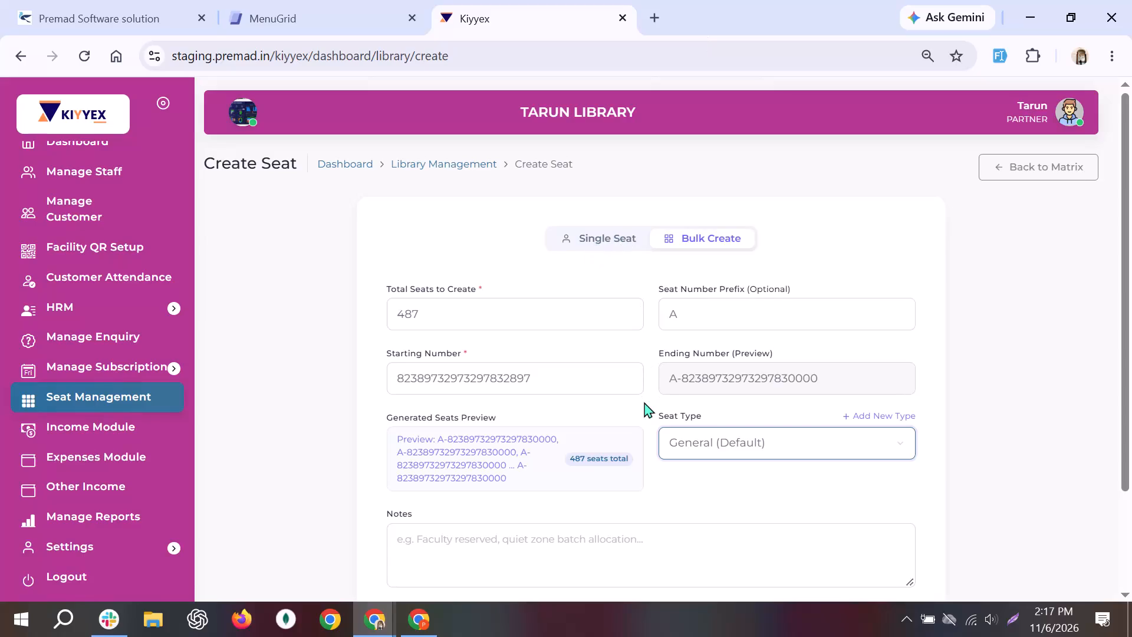
Leave the bulk Create Seat form and open the Seat Management overview with the seat matrix.
left_click(111, 397)
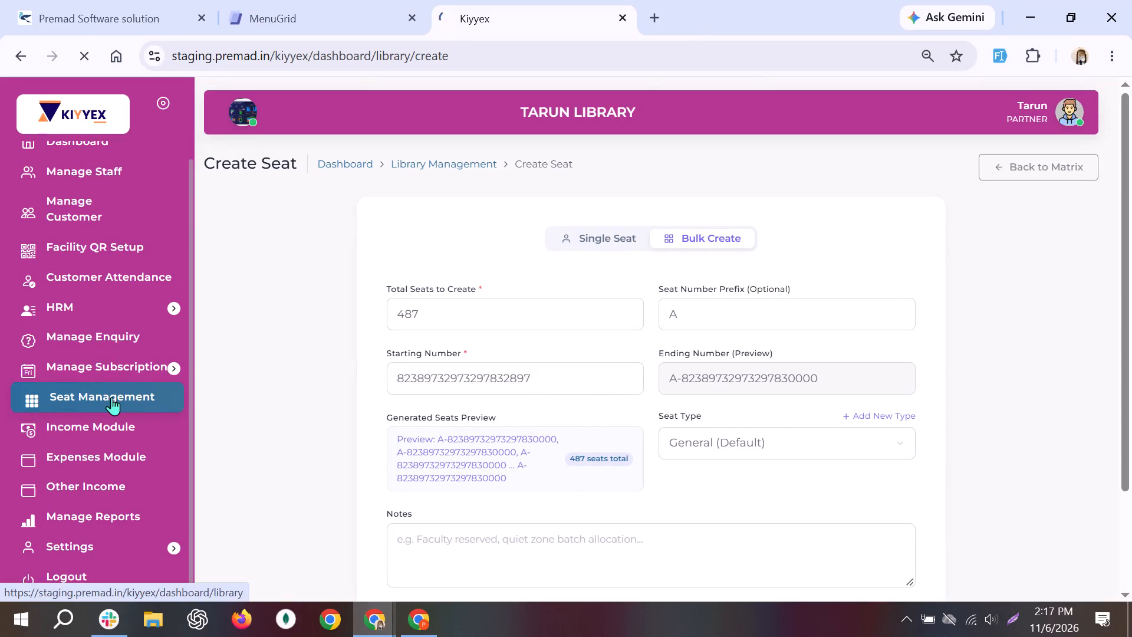
View the details of occupied seat A-10 from the Seat Matrix, including its allocated student, and close them.
scroll(665, 509, "down", 1)
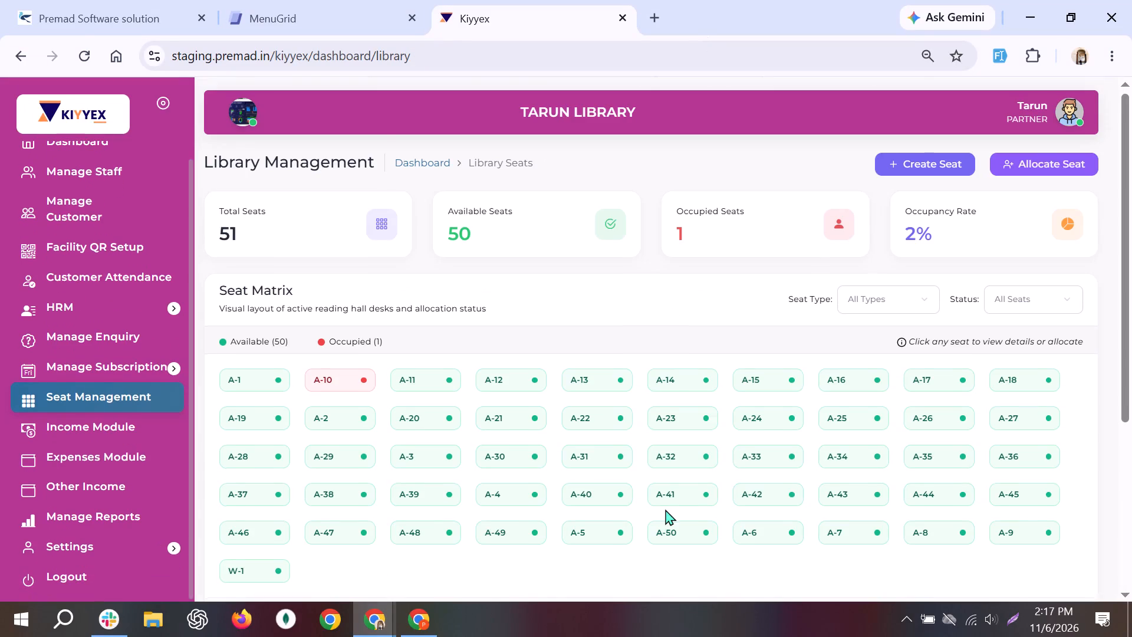
scroll(665, 509, "down", 1)
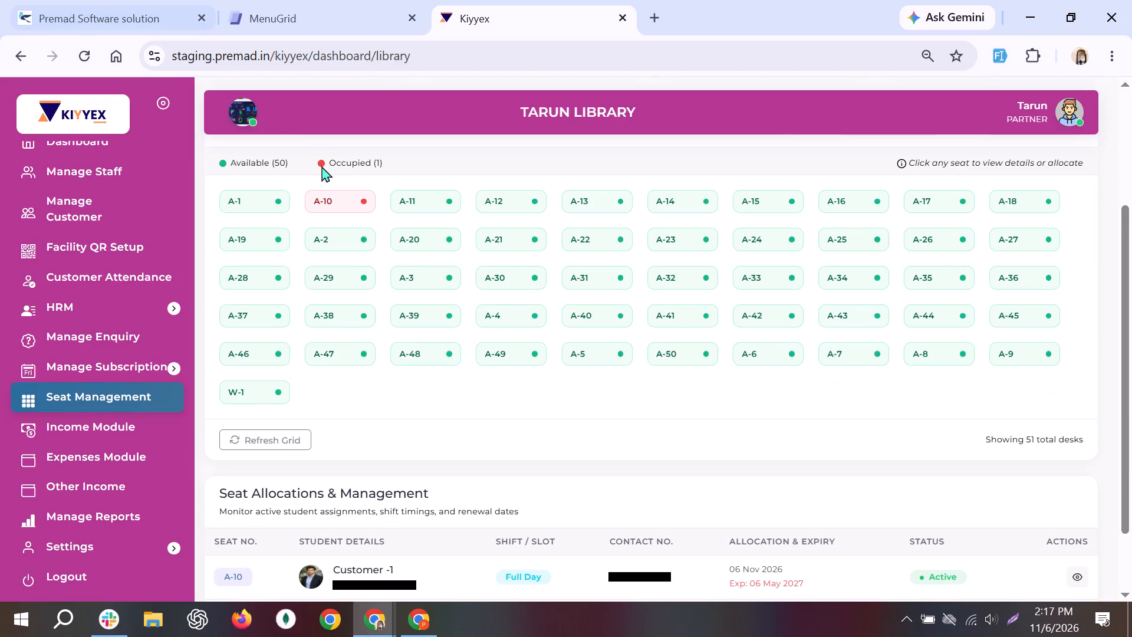
left_click(338, 211)
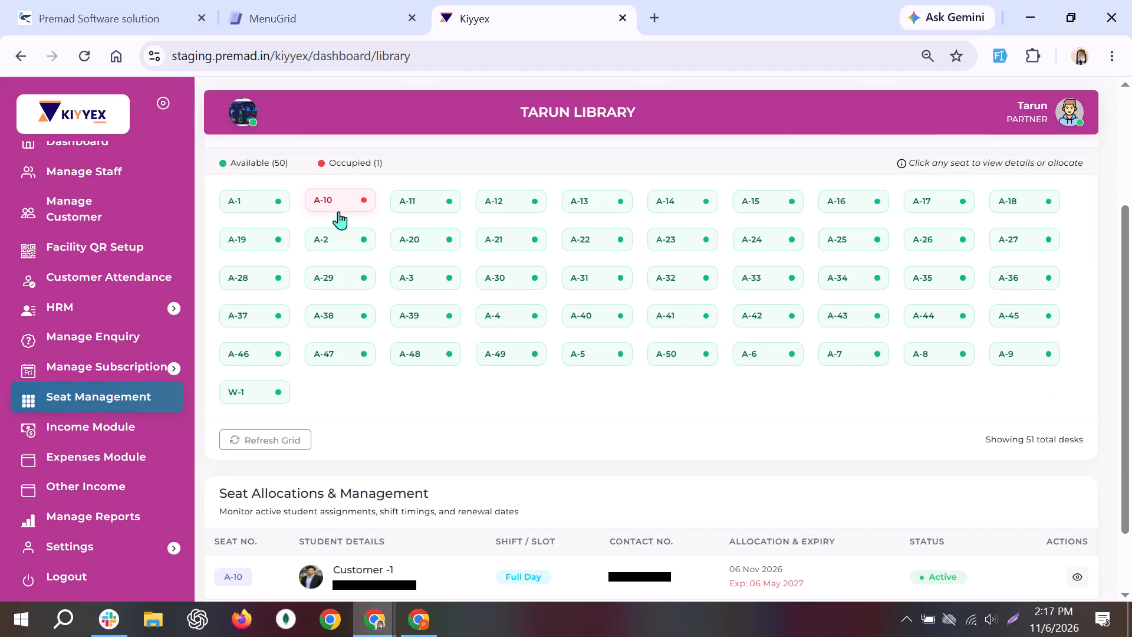
left_click(338, 211)
scroll(345, 209, "up", 1)
left_click(340, 295)
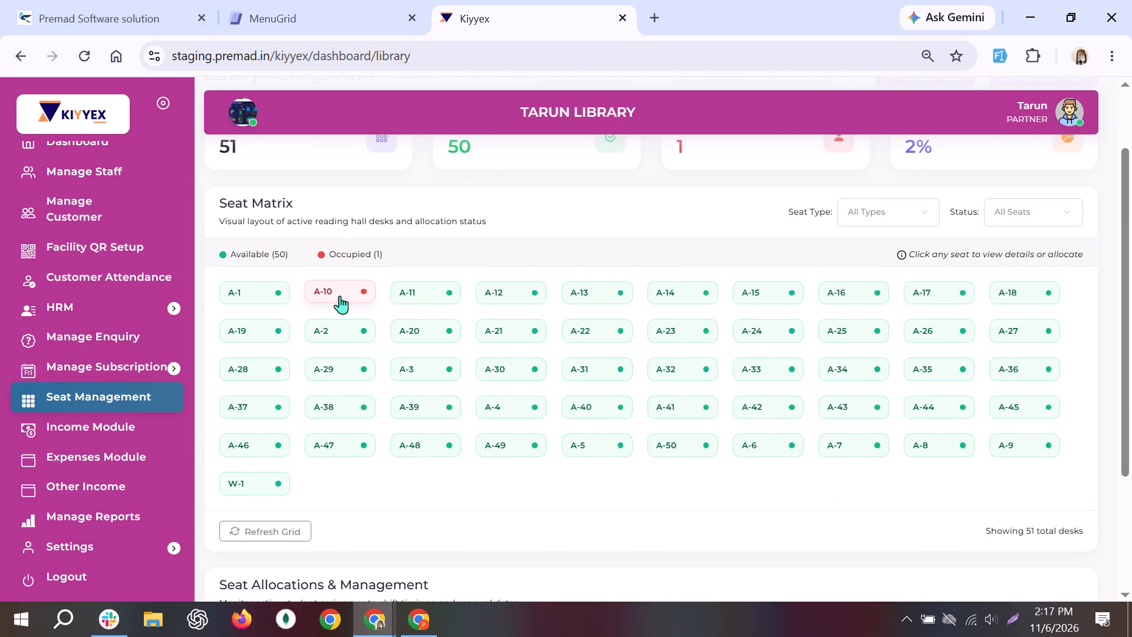
left_click(340, 295)
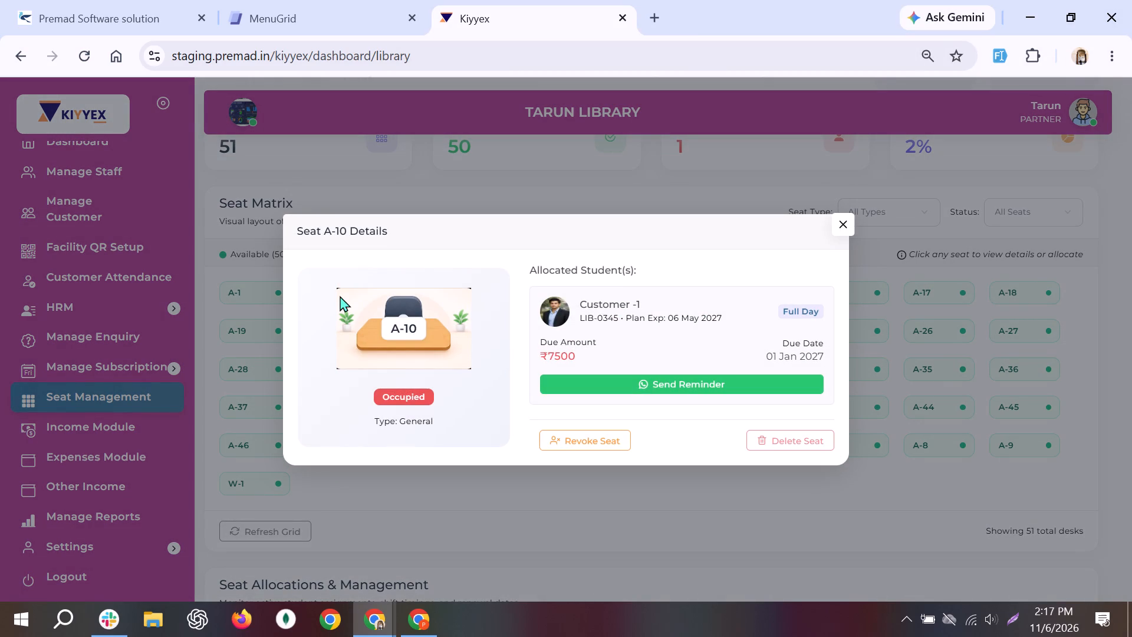
left_click(844, 220)
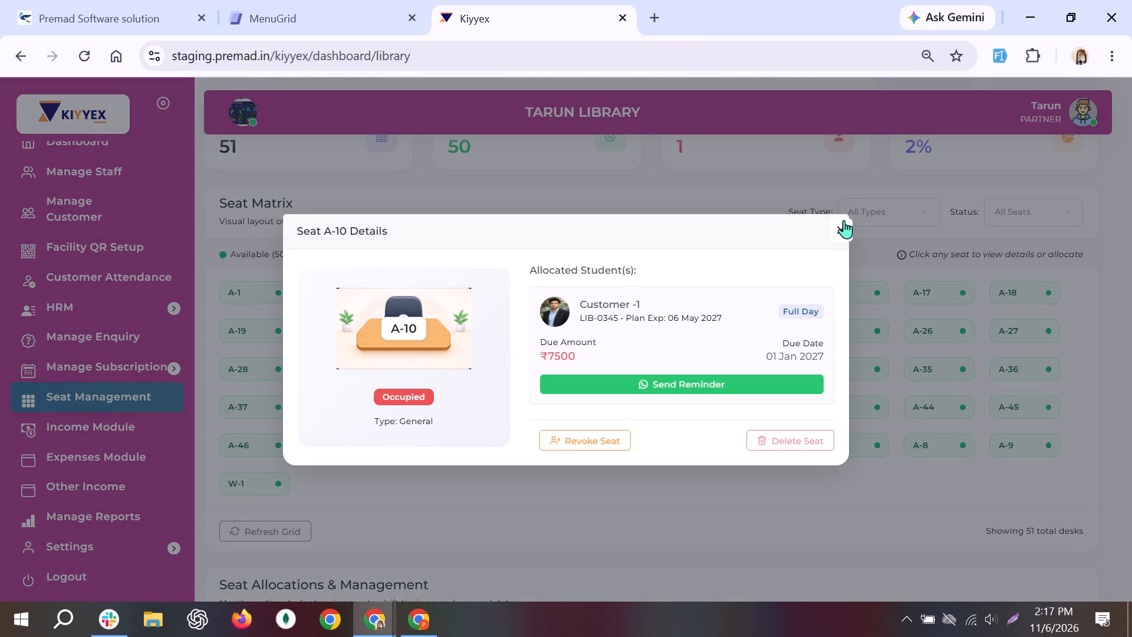
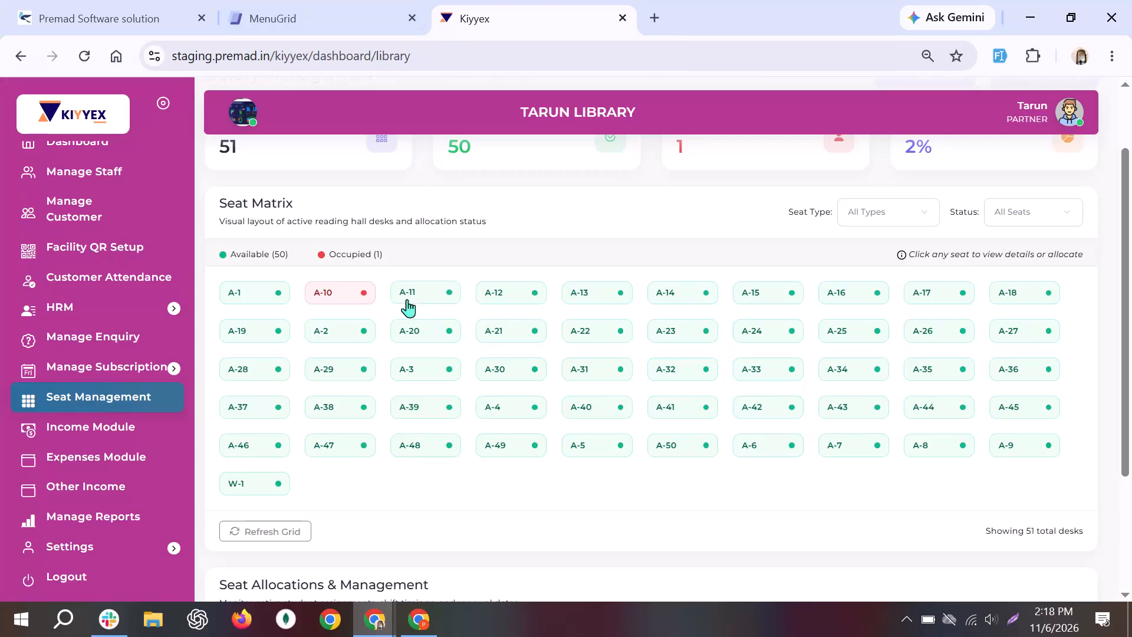
Reopen the details of occupied seat A-10 from the Seat Matrix and try to open the allocated student's profile picture.
left_click(353, 297)
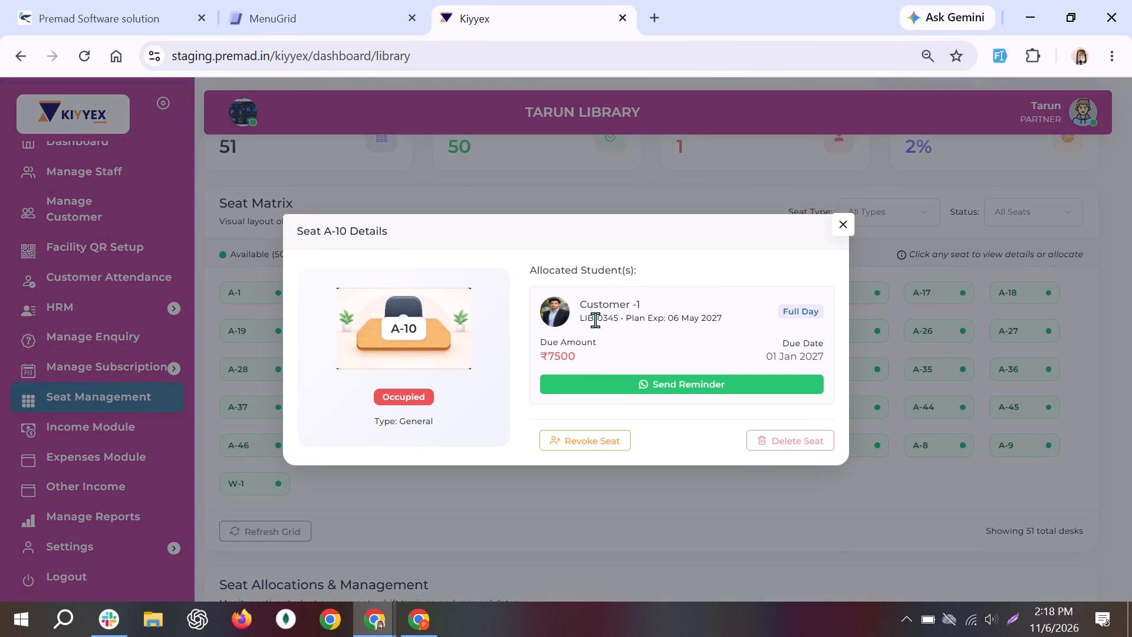
left_click(557, 316)
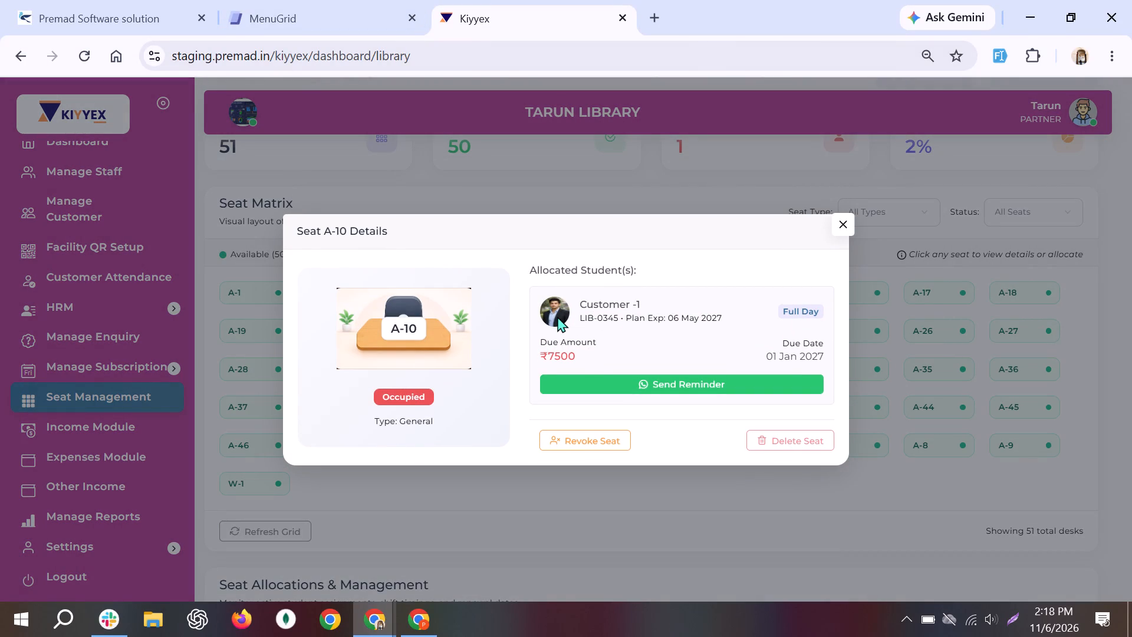
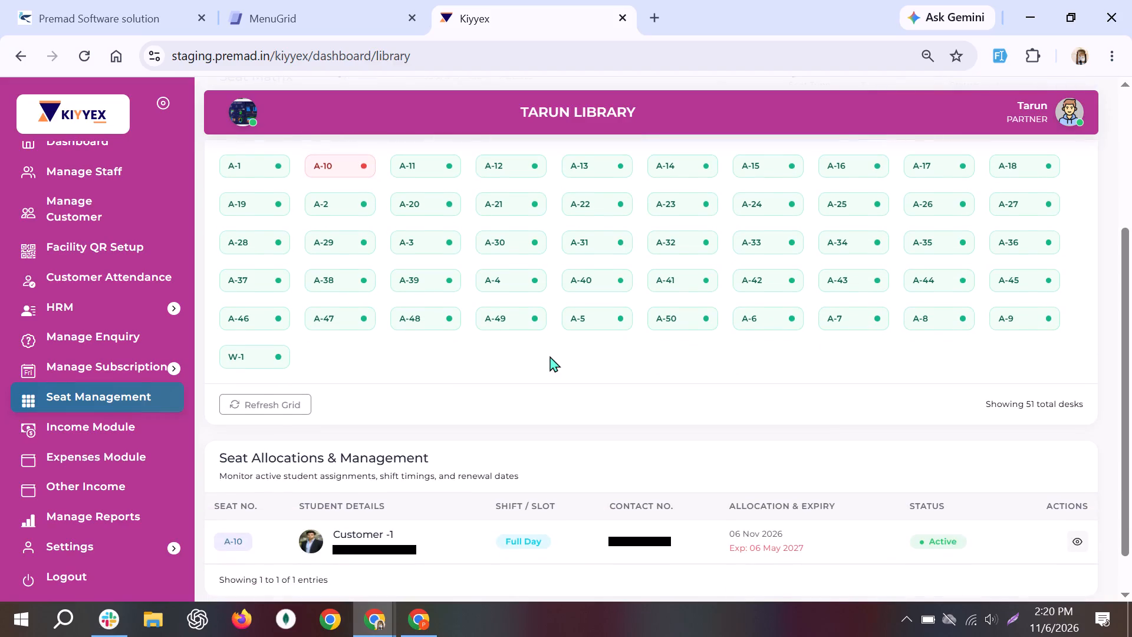
Examine the Seat Allocations & Management list, viewing the details of the A-10 allocation from its row and closing them.
scroll(549, 356, "down", 3)
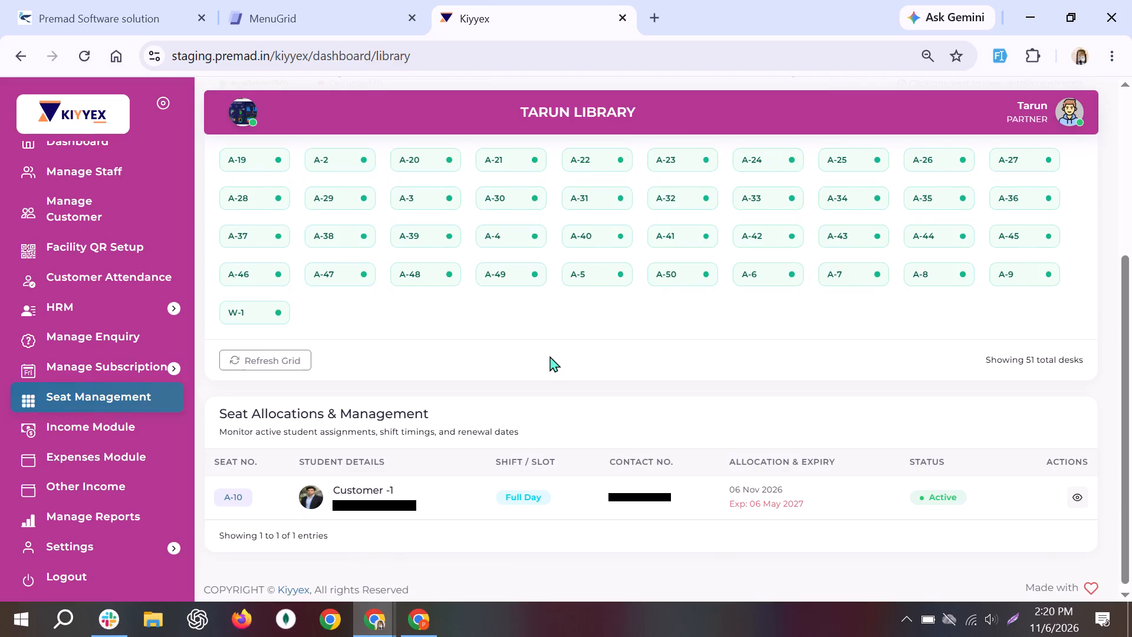
scroll(549, 356, "up", 6)
scroll(549, 356, "down", 11)
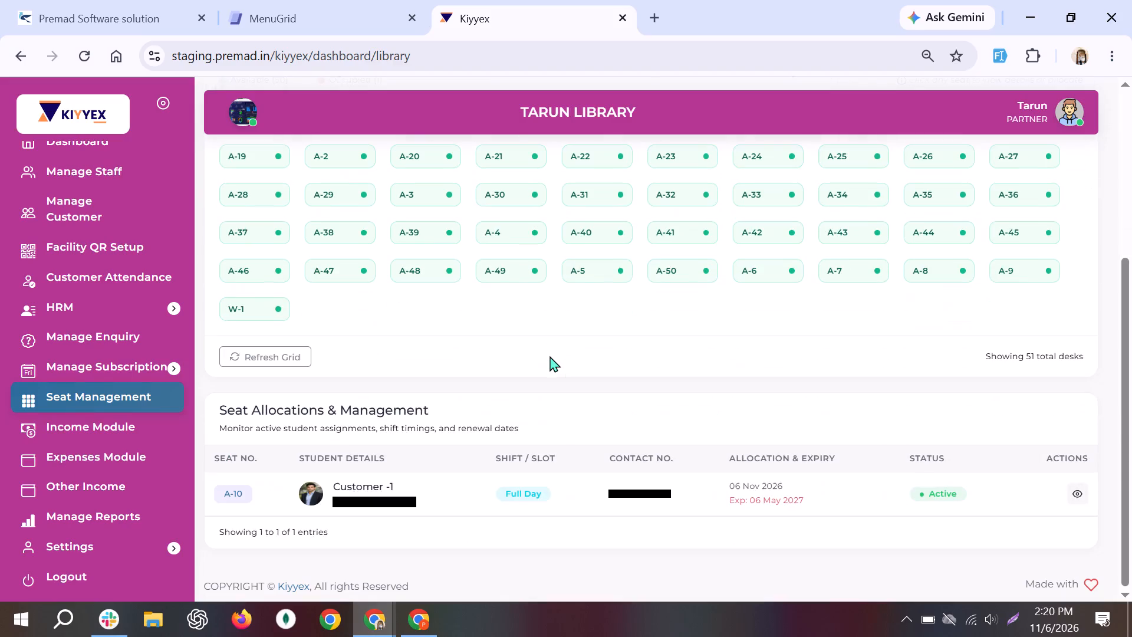
scroll(549, 356, "down", 1)
left_click(1077, 495)
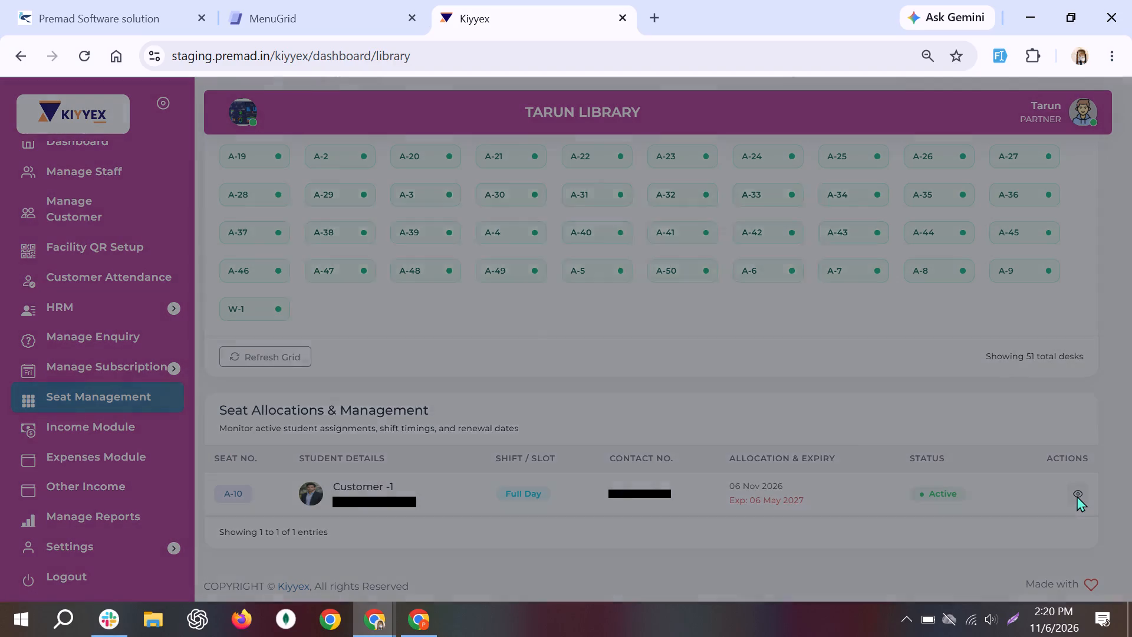
left_click(847, 218)
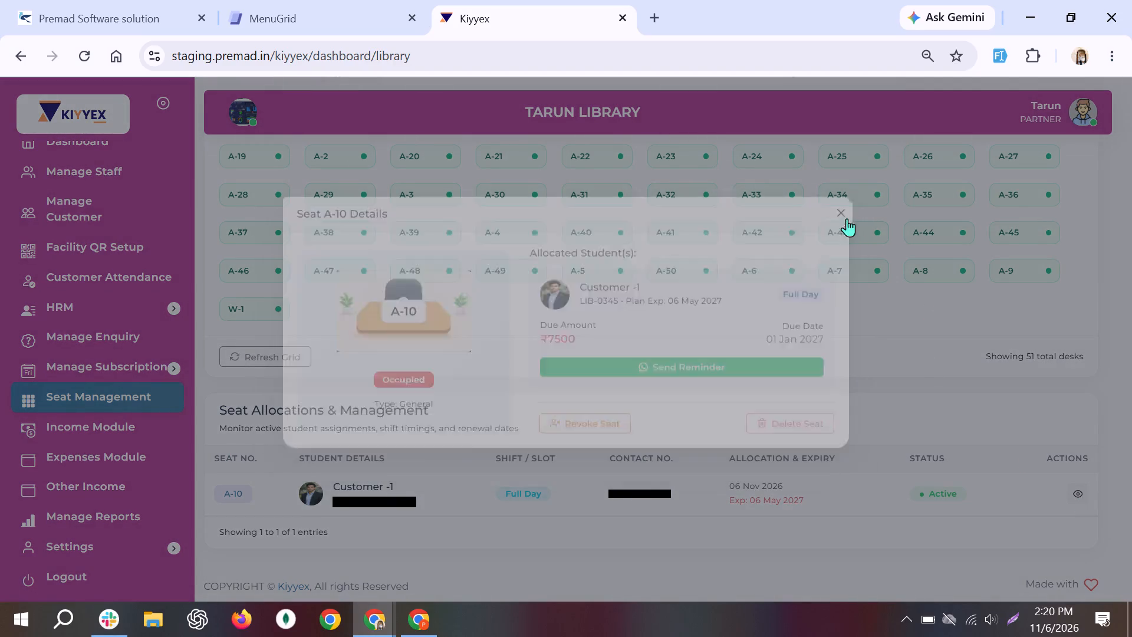
scroll(825, 357, "up", 9)
scroll(825, 357, "down", 8)
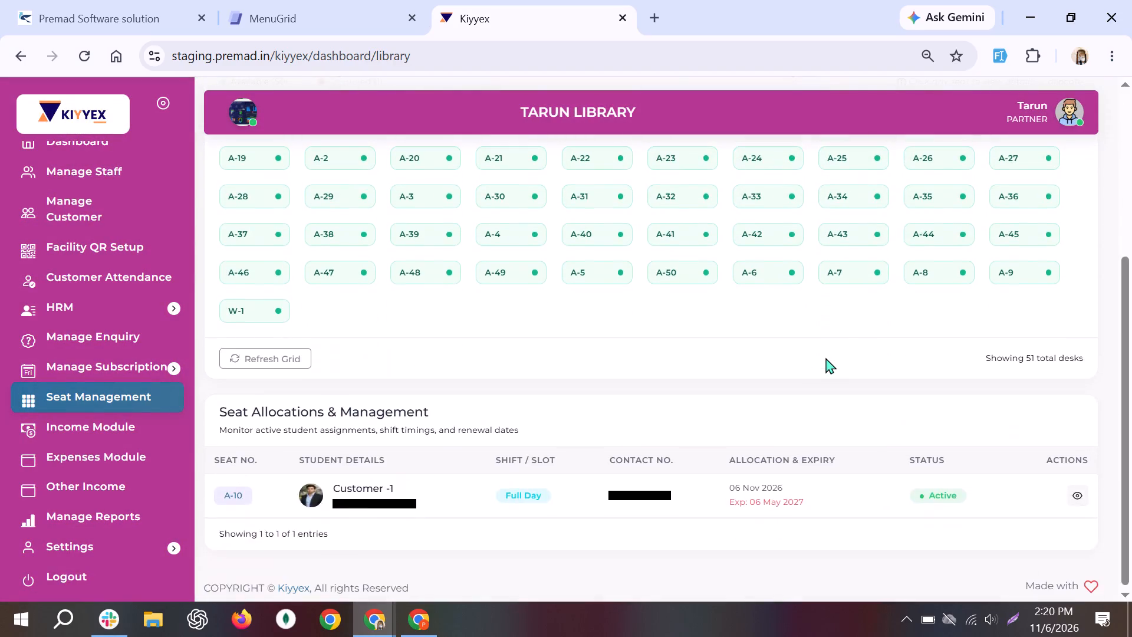
left_click(1078, 486)
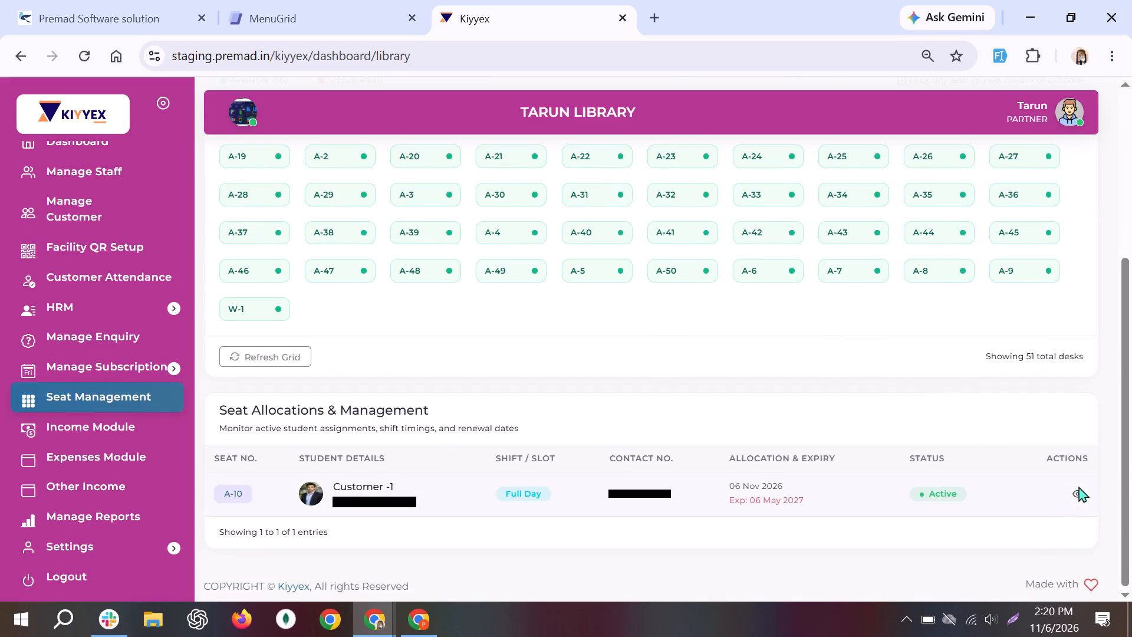
left_click(1078, 486)
Open the Allocate Seat page from the Library Management overview.
scroll(771, 250, "up", 4)
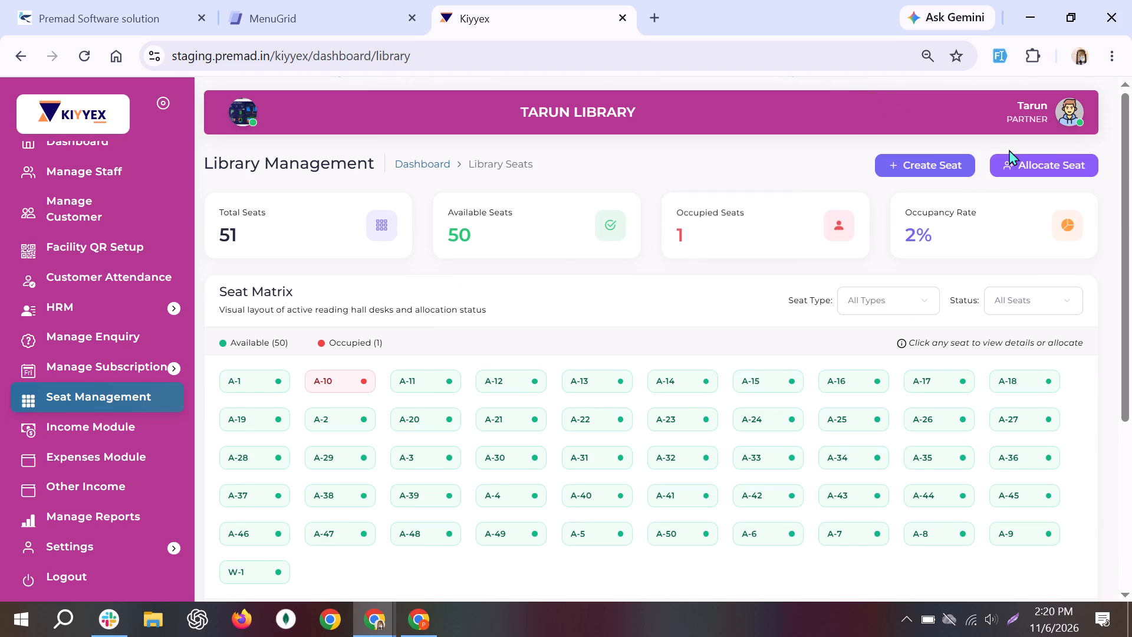
left_click(1040, 152)
left_click(1047, 166)
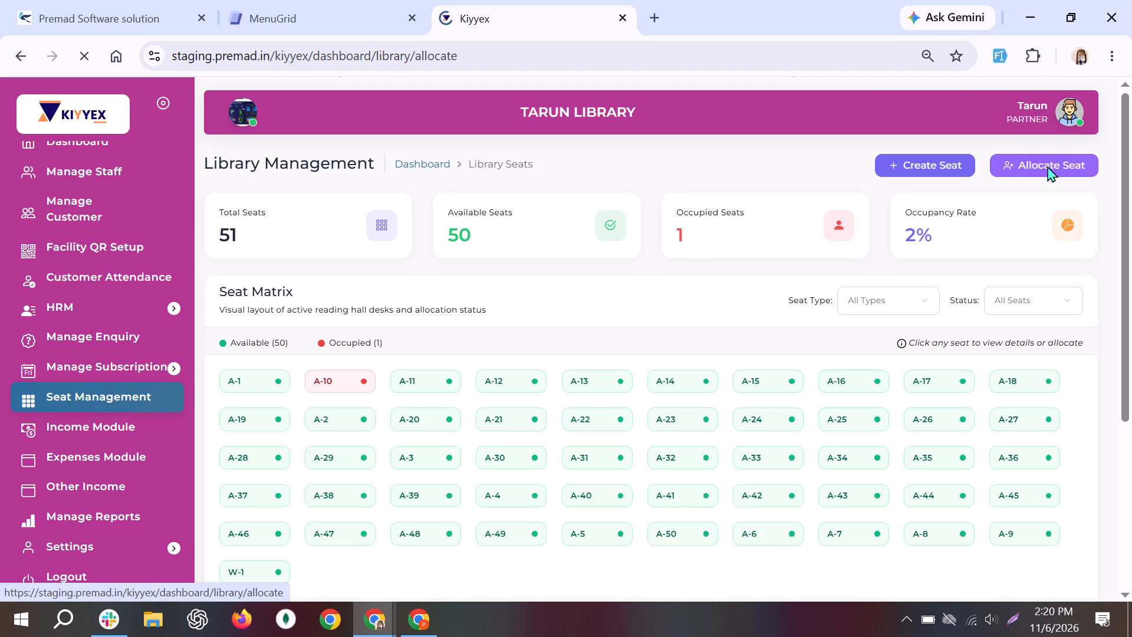
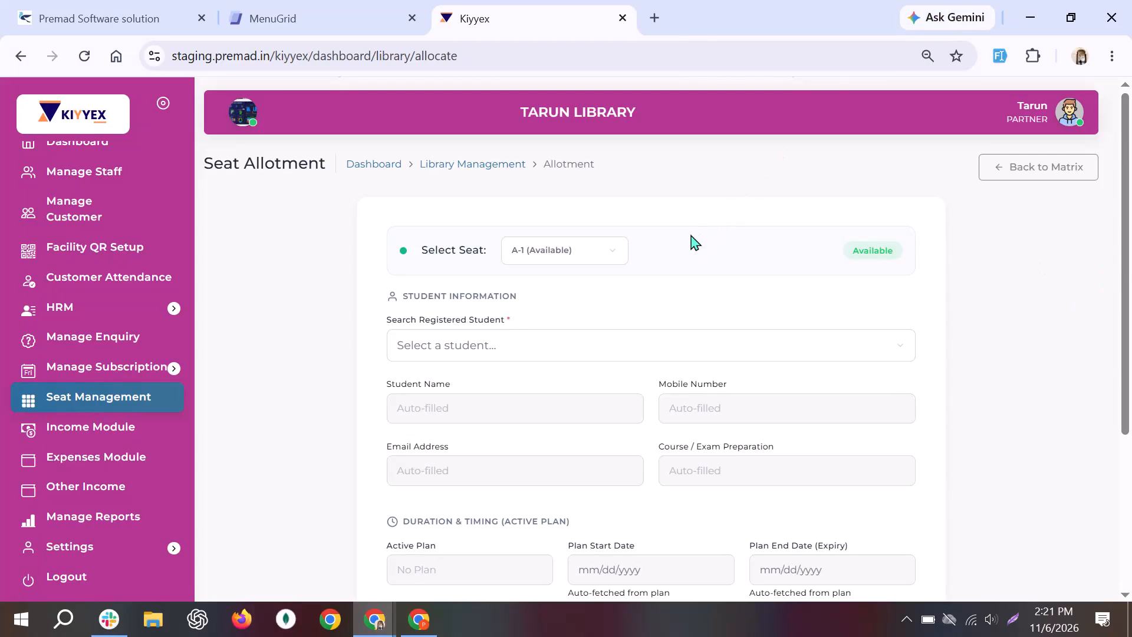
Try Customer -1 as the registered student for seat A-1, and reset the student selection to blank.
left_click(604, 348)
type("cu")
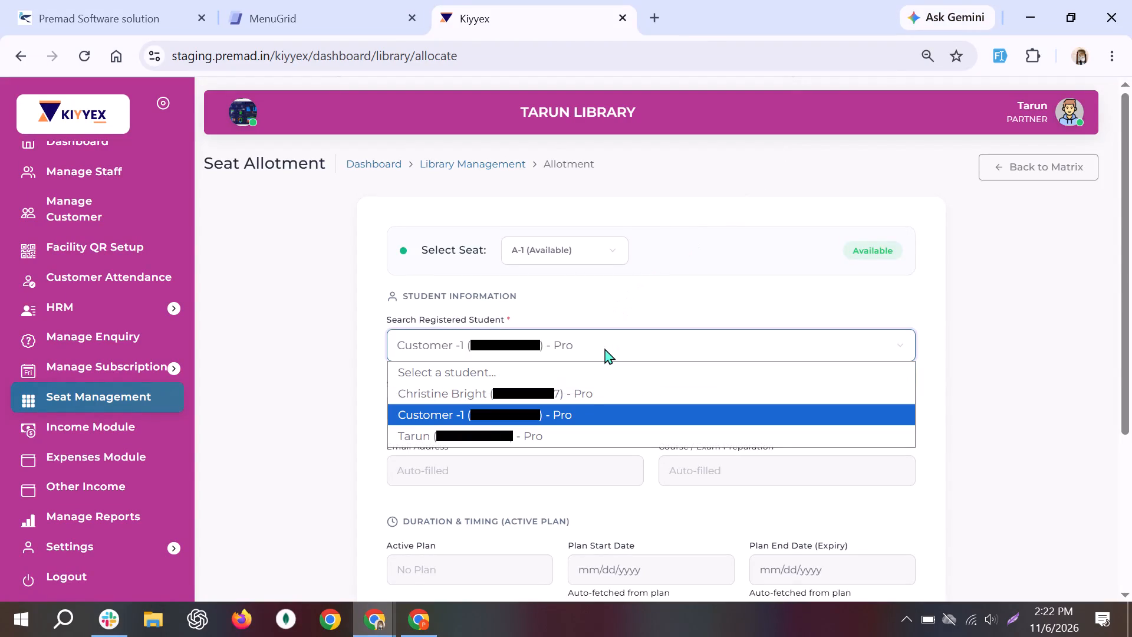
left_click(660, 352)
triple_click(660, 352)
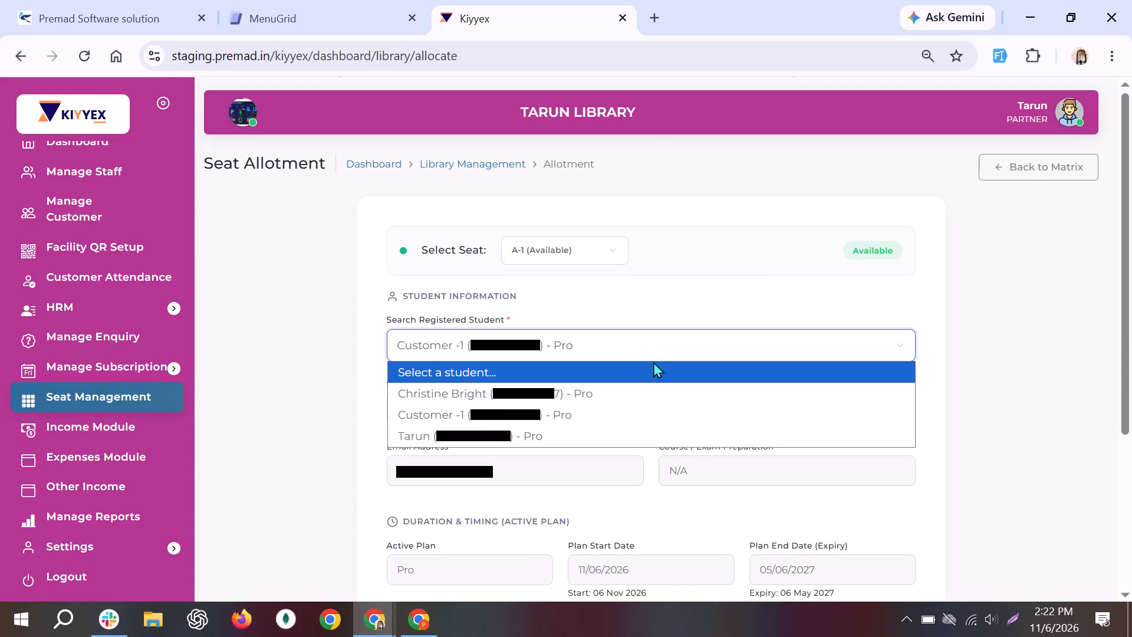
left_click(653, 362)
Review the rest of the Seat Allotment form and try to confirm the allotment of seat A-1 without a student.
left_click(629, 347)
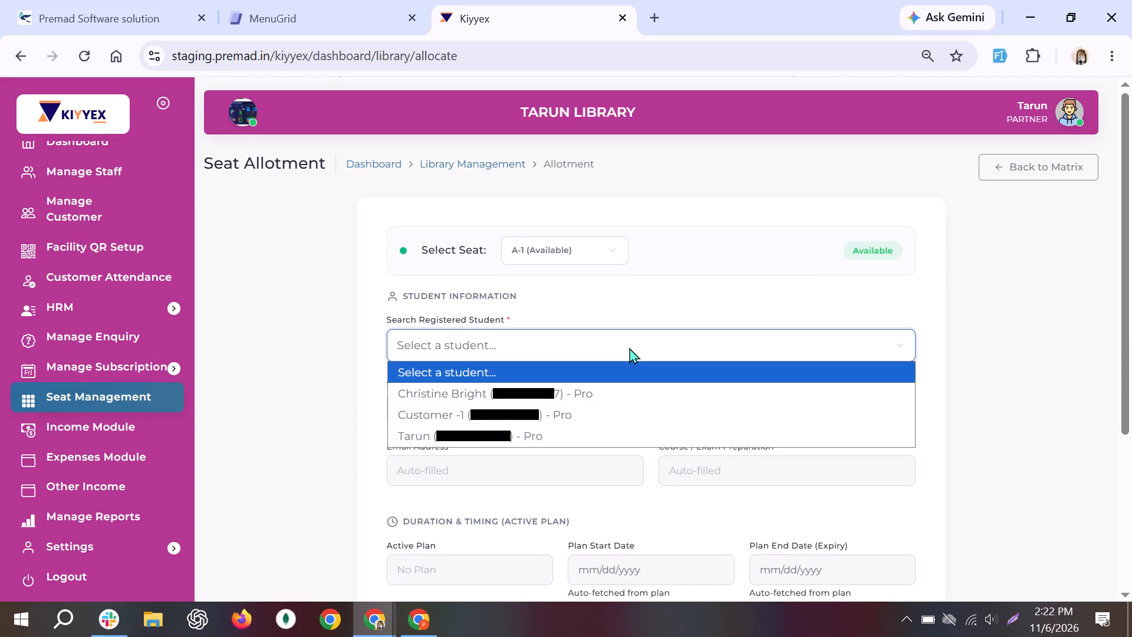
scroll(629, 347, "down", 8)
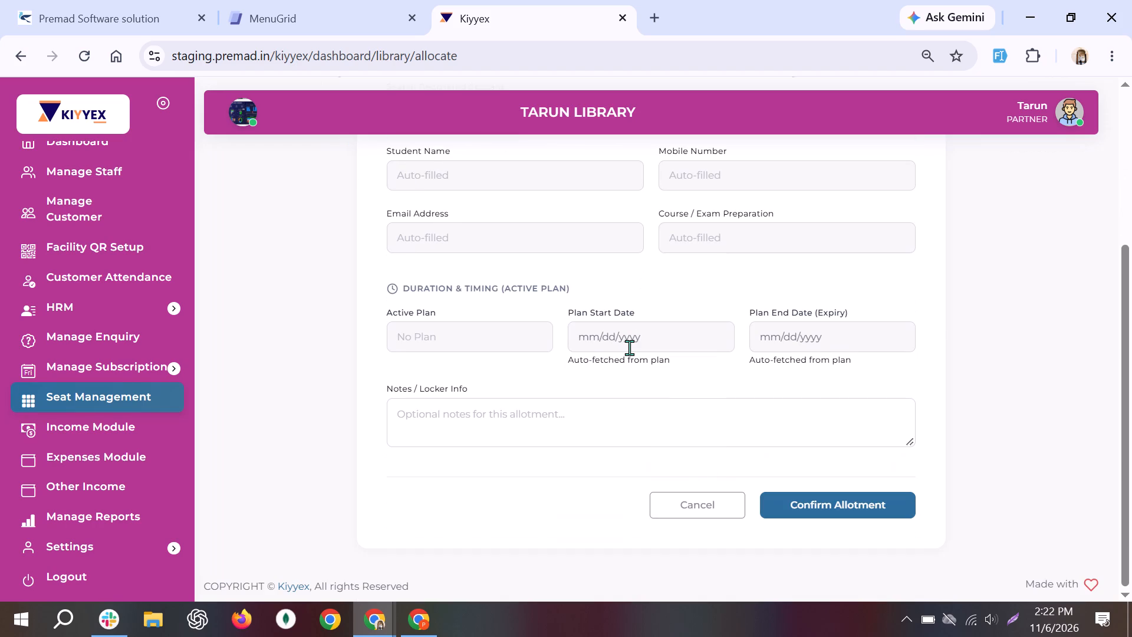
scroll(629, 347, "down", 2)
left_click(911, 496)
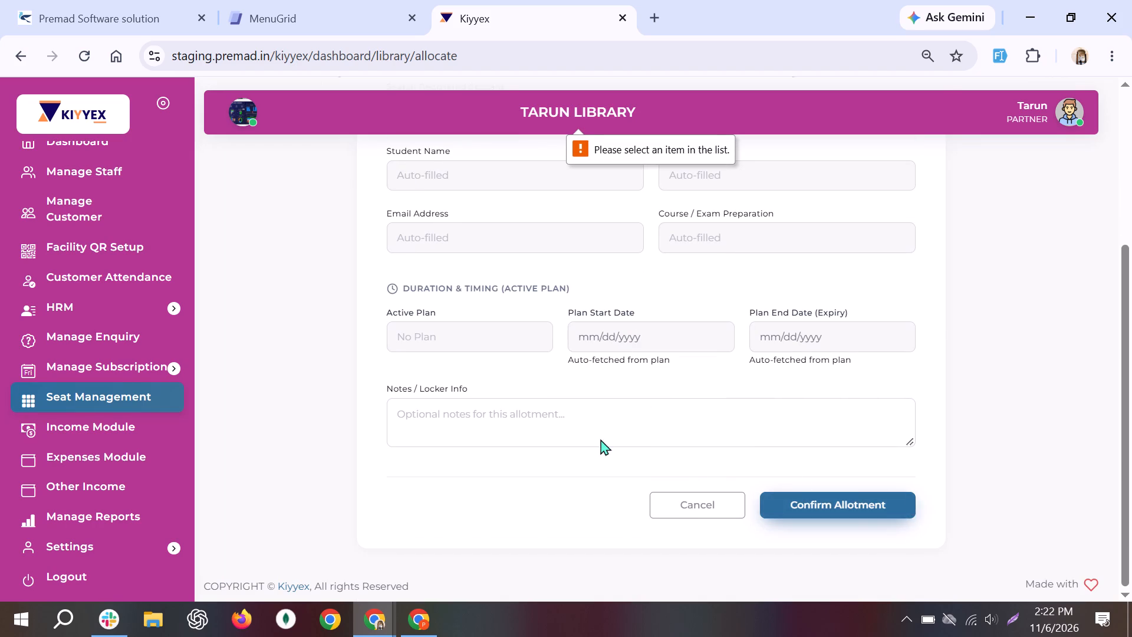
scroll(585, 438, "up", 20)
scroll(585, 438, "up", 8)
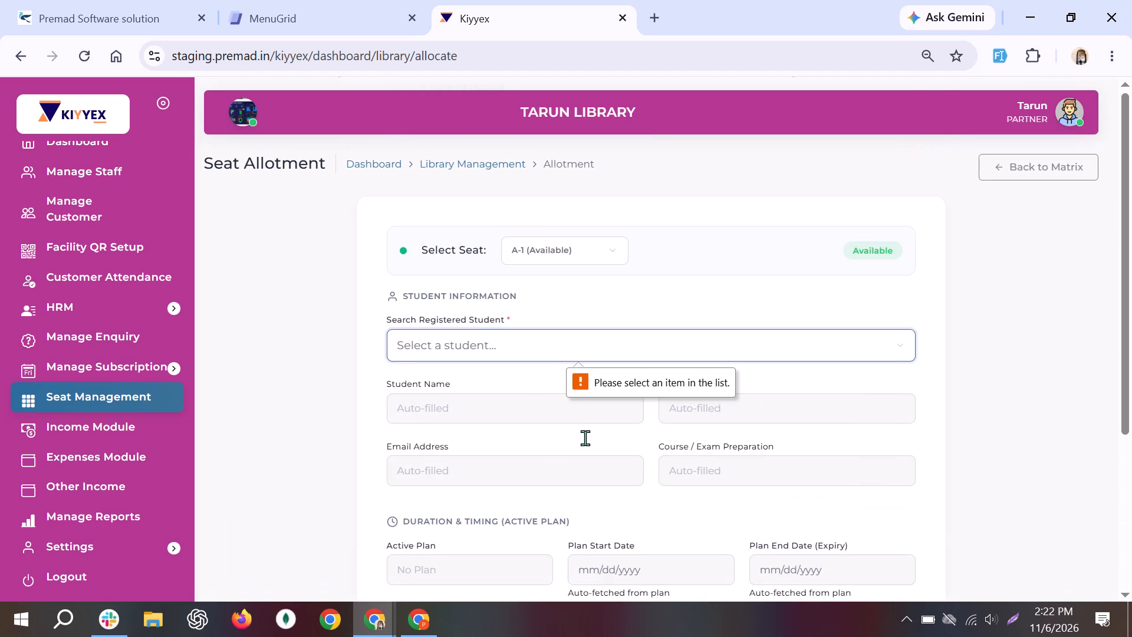
Leave the Seat Allotment form and return to the Seat Matrix.
left_click(1029, 163)
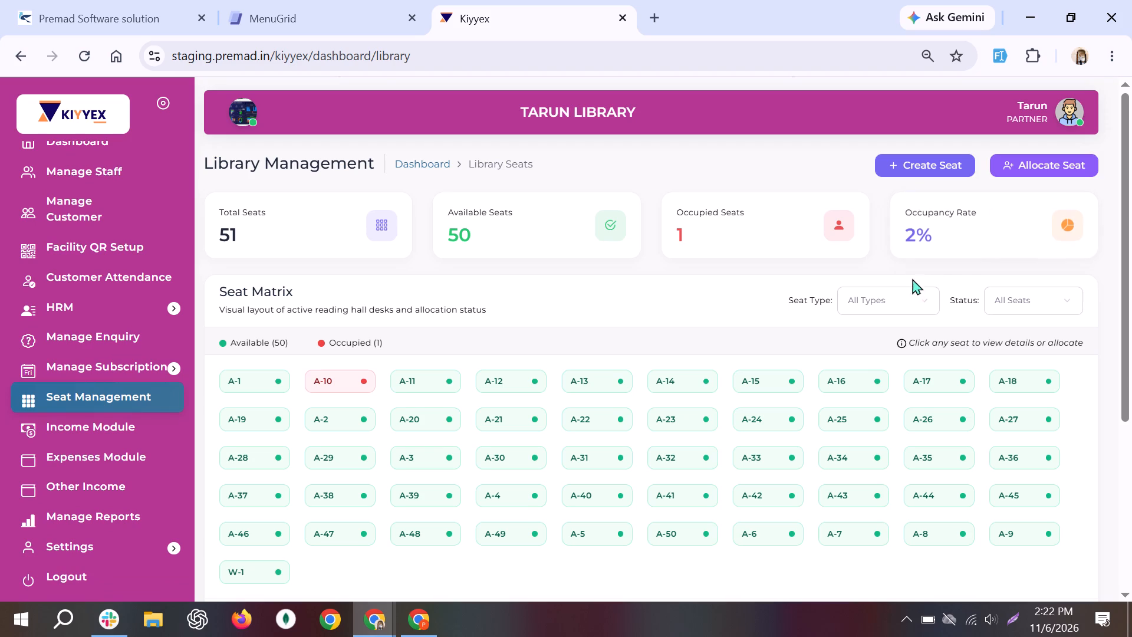
Open the seat type filter options of the Seat Matrix.
left_click(891, 299)
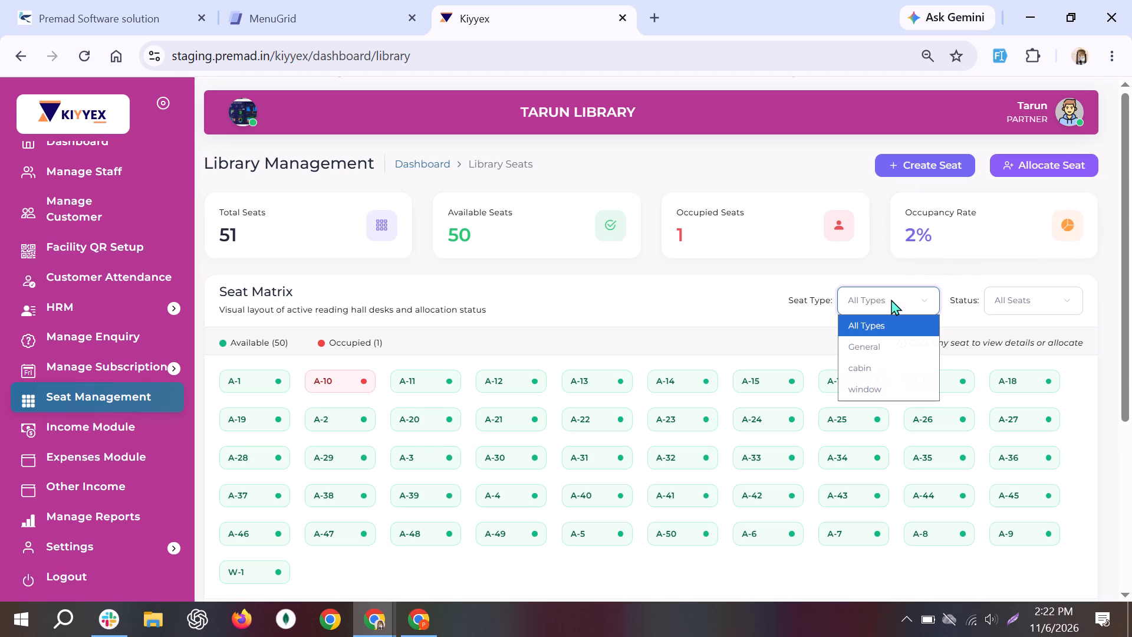
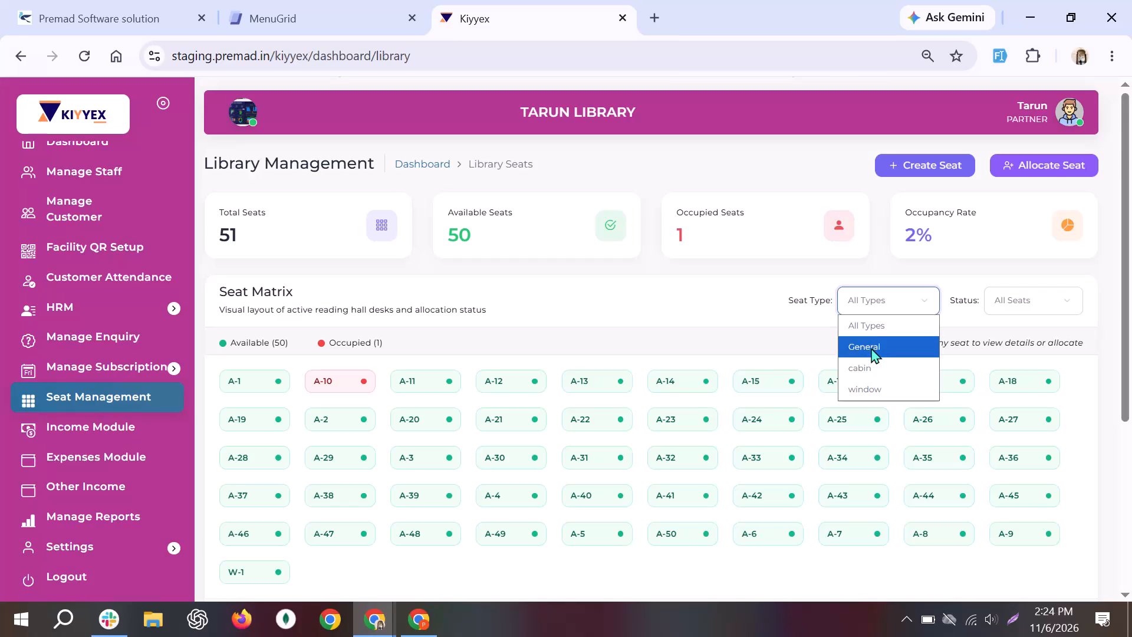
Filter the Seat Matrix by the General seat type, and reset the seat type filter to All Types.
left_click(871, 347)
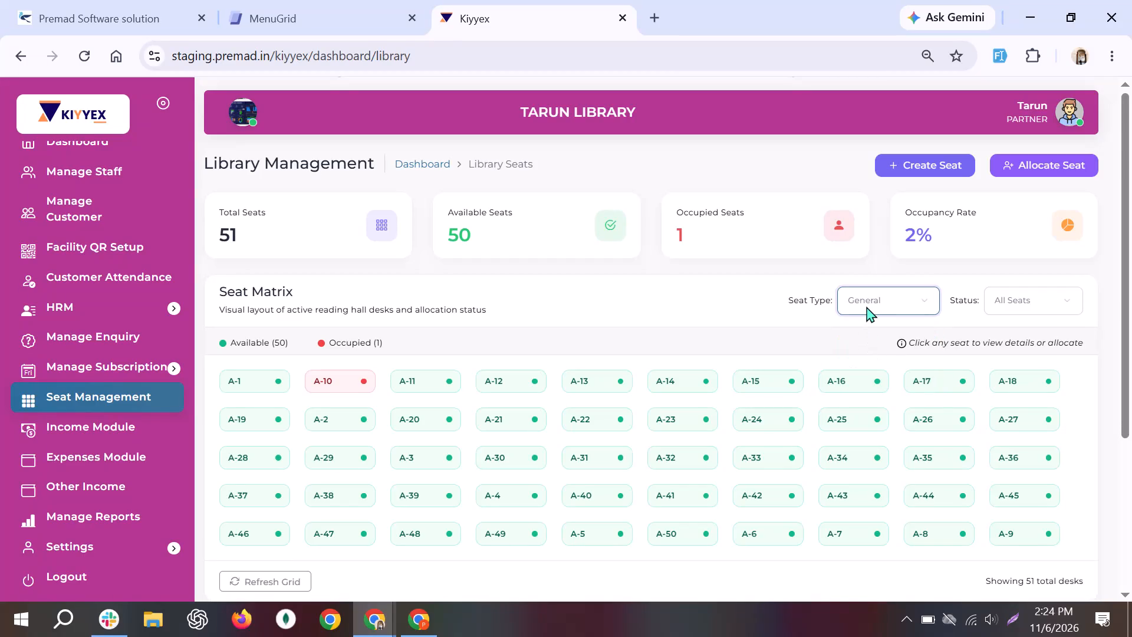
left_click(866, 306)
left_click(871, 326)
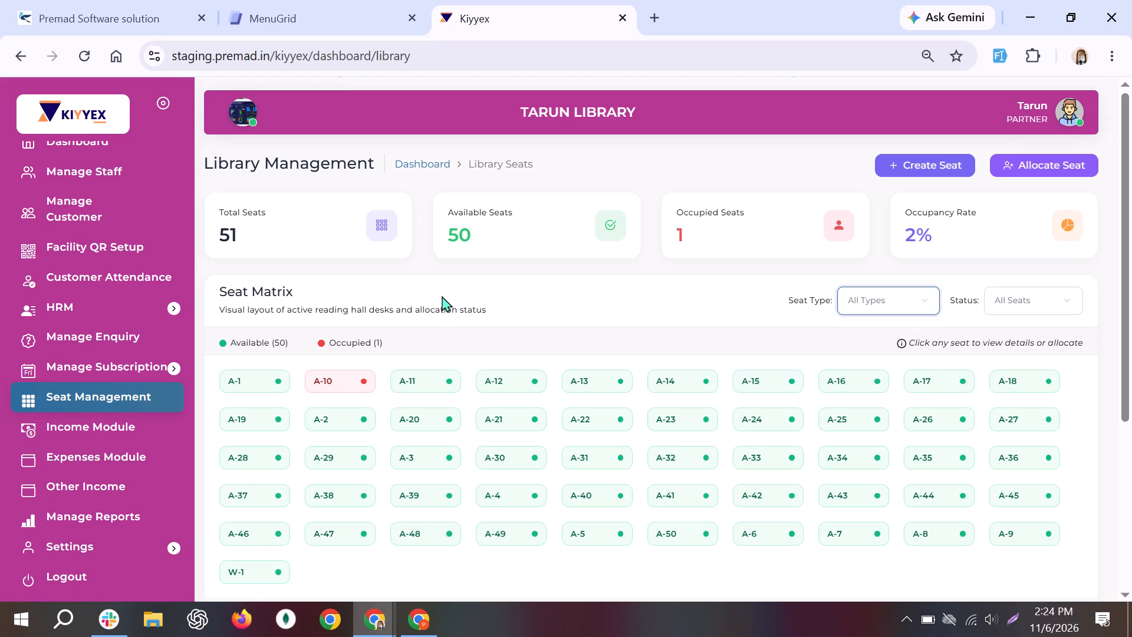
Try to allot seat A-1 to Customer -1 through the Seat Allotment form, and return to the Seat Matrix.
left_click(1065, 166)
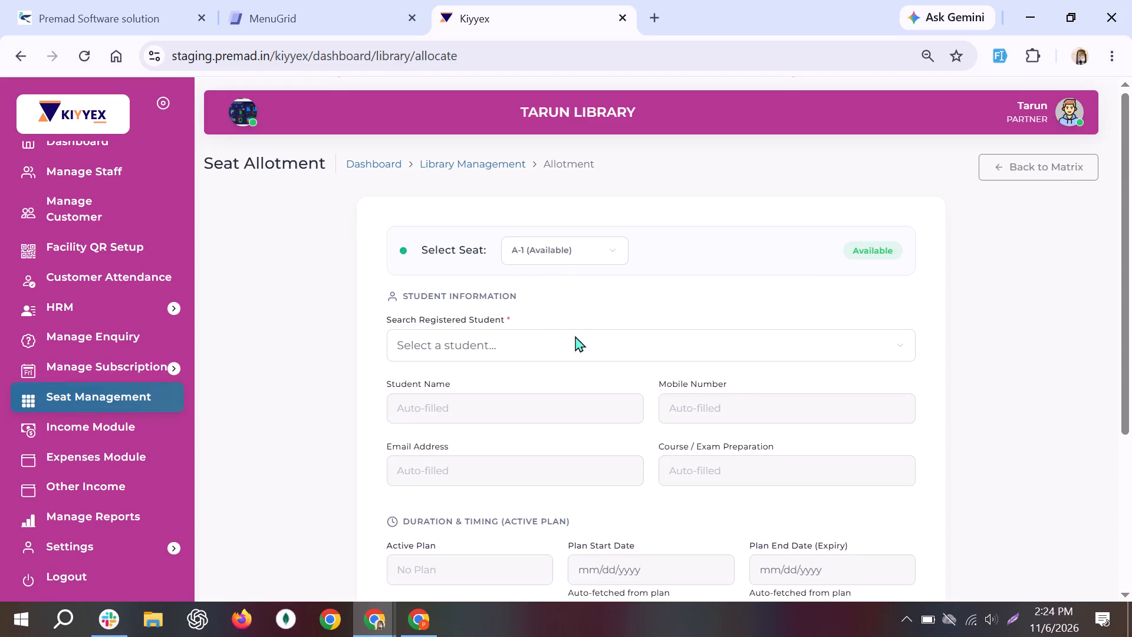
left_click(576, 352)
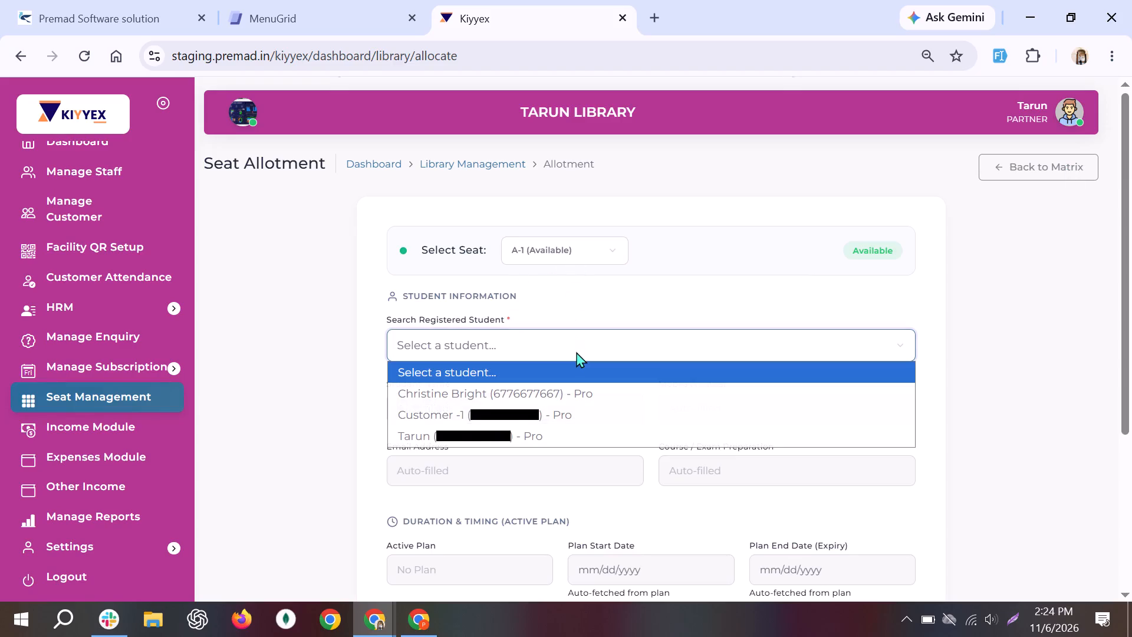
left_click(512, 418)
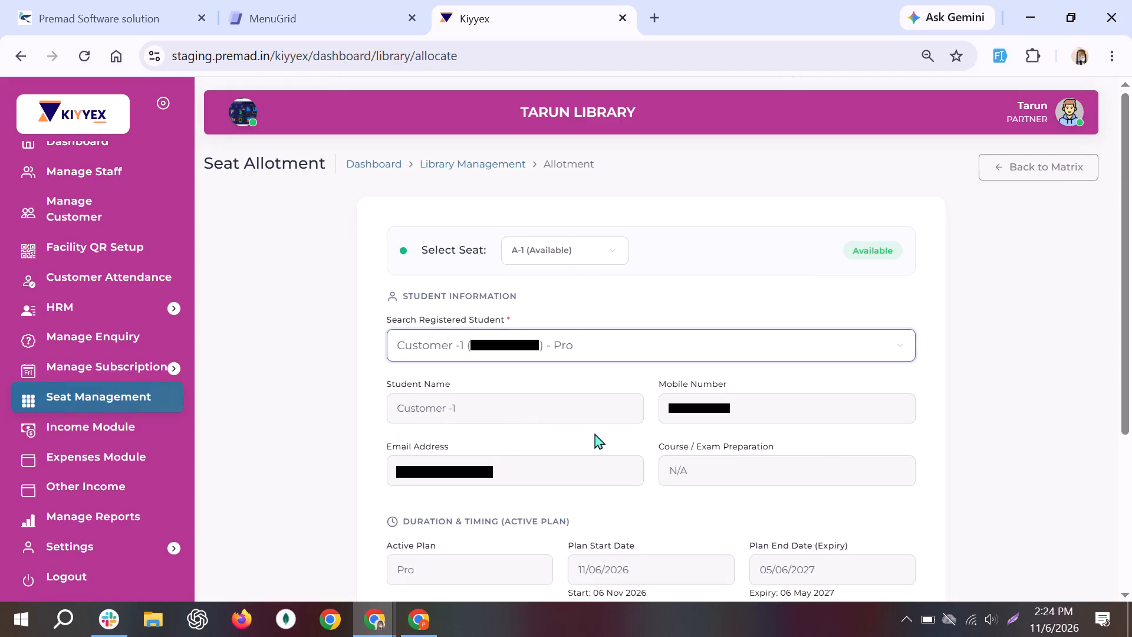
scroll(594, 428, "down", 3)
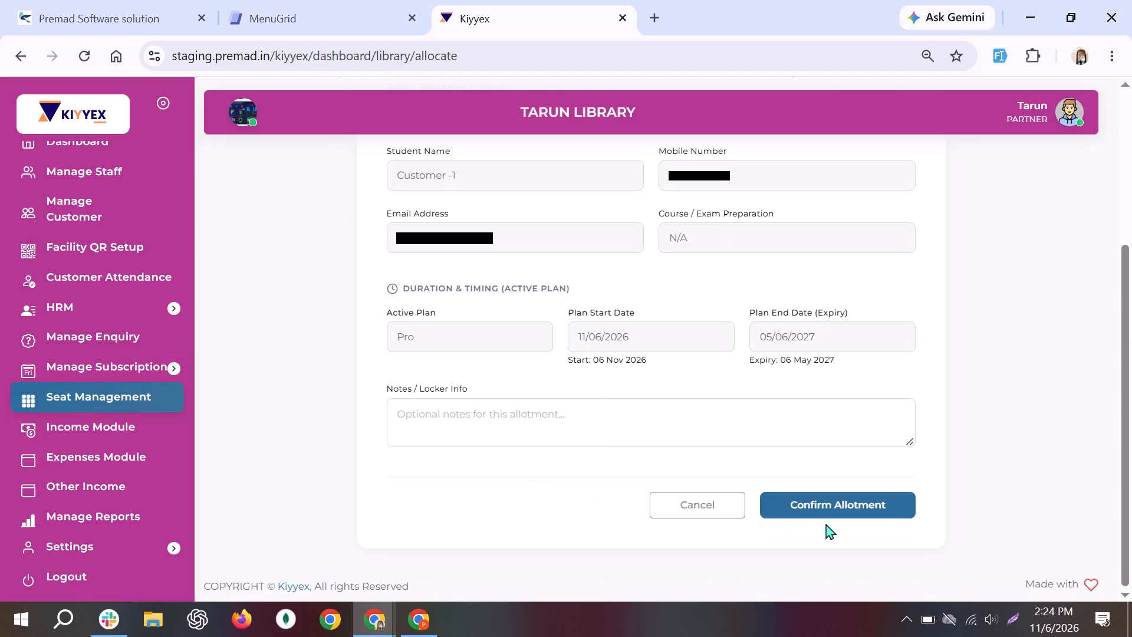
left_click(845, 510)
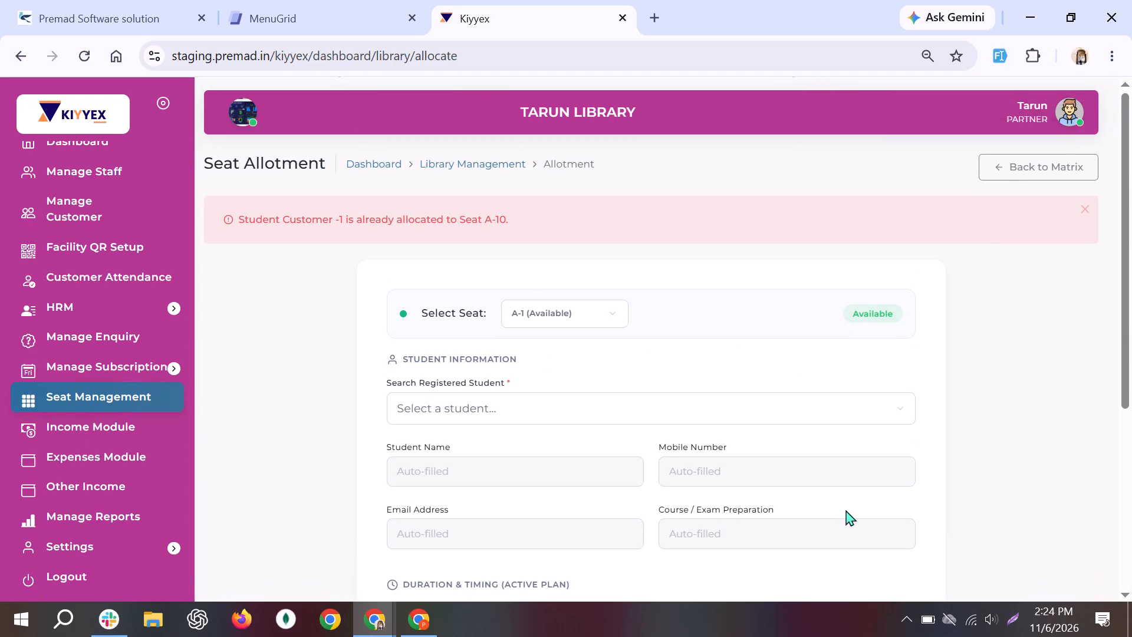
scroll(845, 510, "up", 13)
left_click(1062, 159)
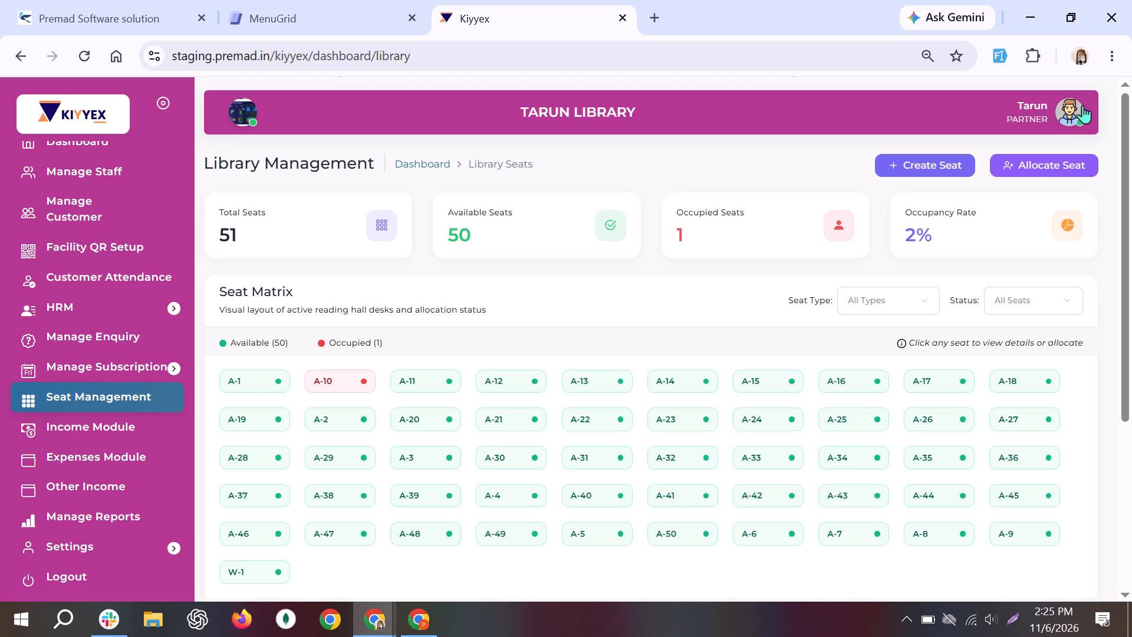
Allot seat A-1 to the first registered student listed, the one above Customer -1, and confirm the allotment.
left_click(1052, 166)
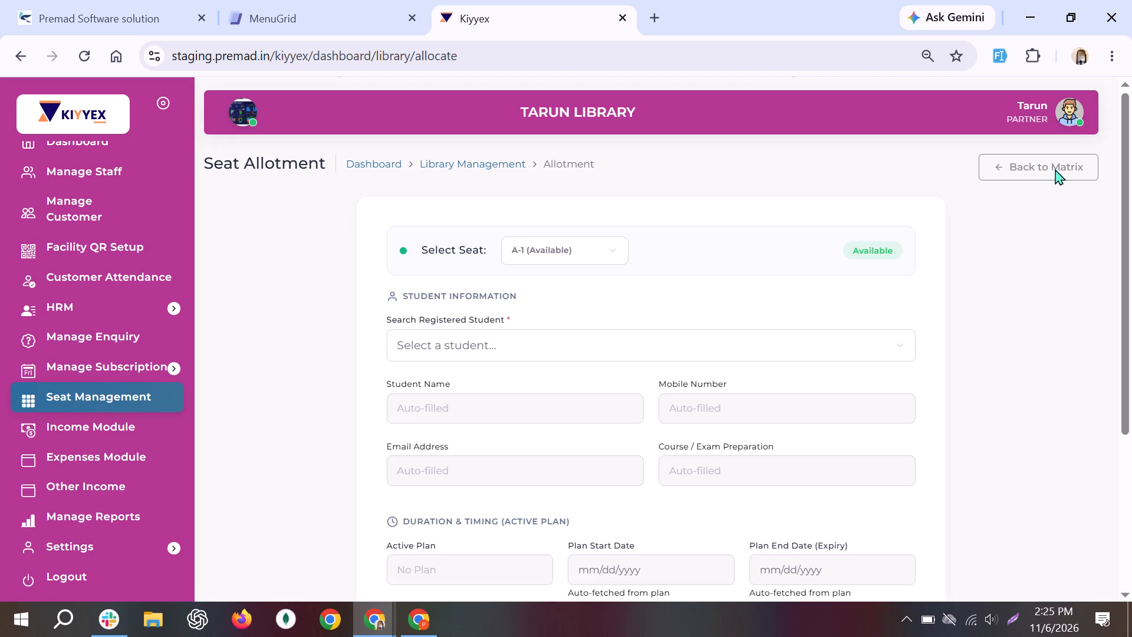
scroll(680, 348, "down", 8)
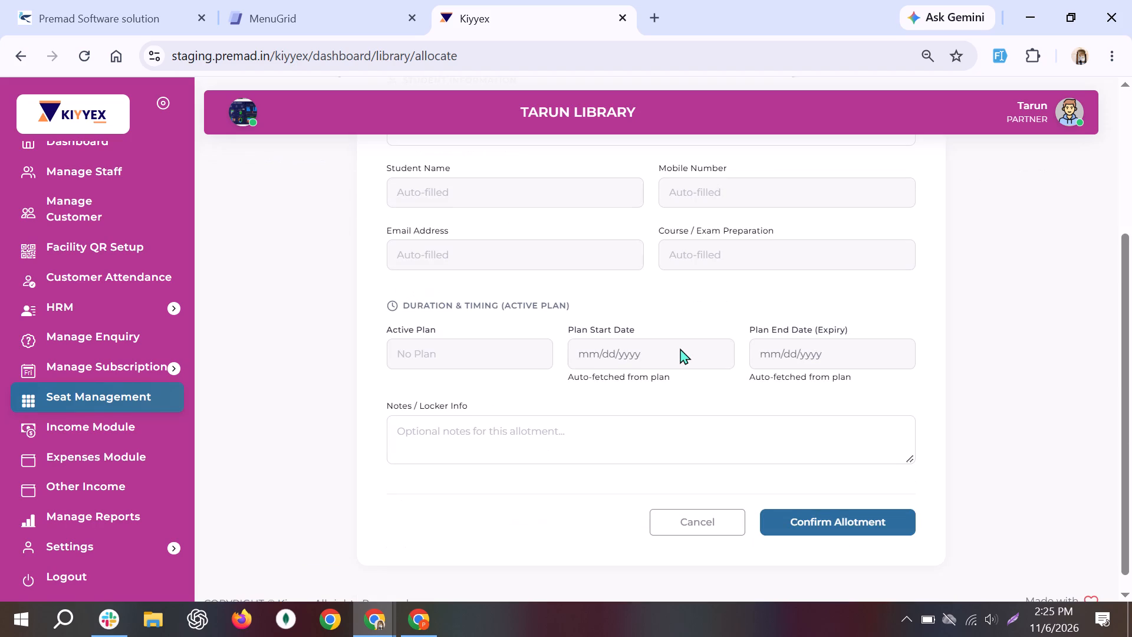
scroll(680, 348, "down", 8)
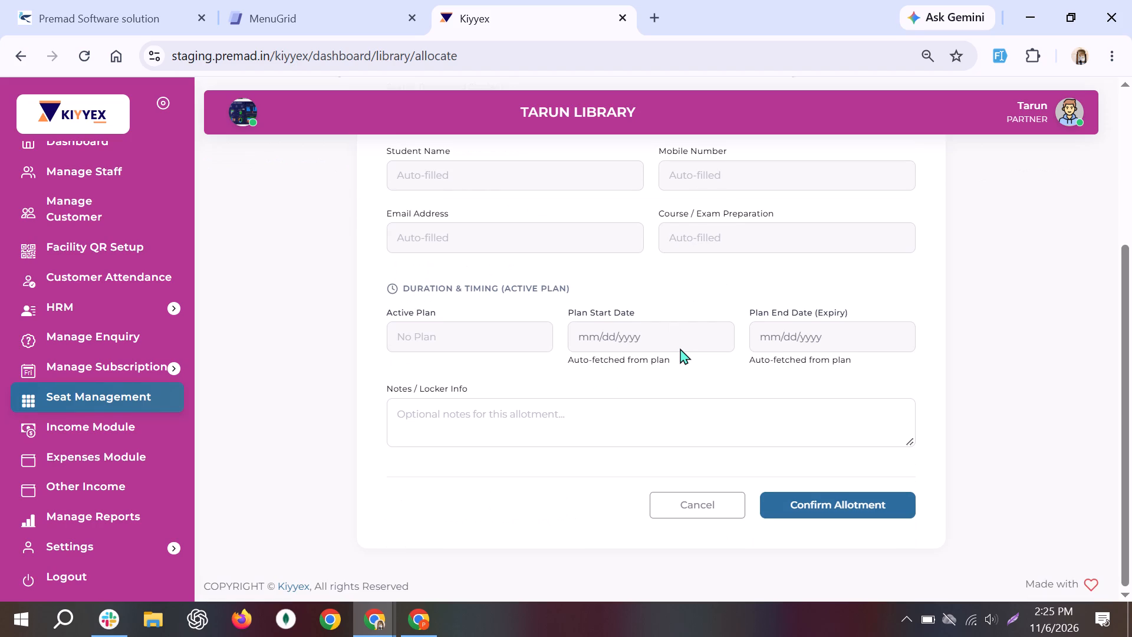
scroll(680, 348, "down", 2)
scroll(722, 448, "up", 11)
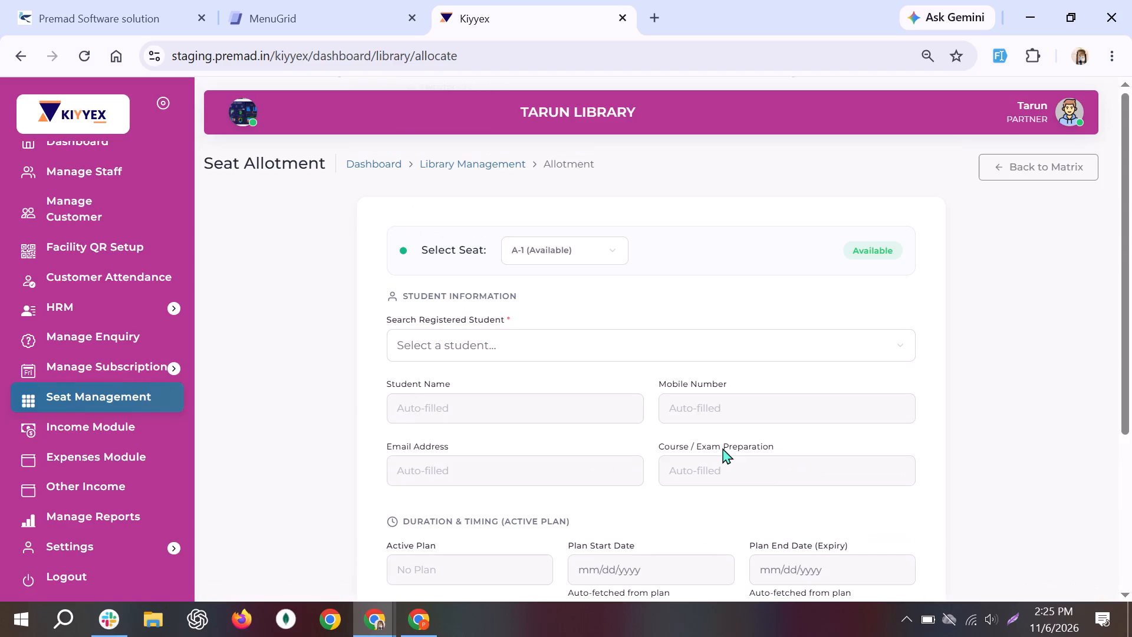
scroll(722, 448, "up", 11)
left_click(591, 347)
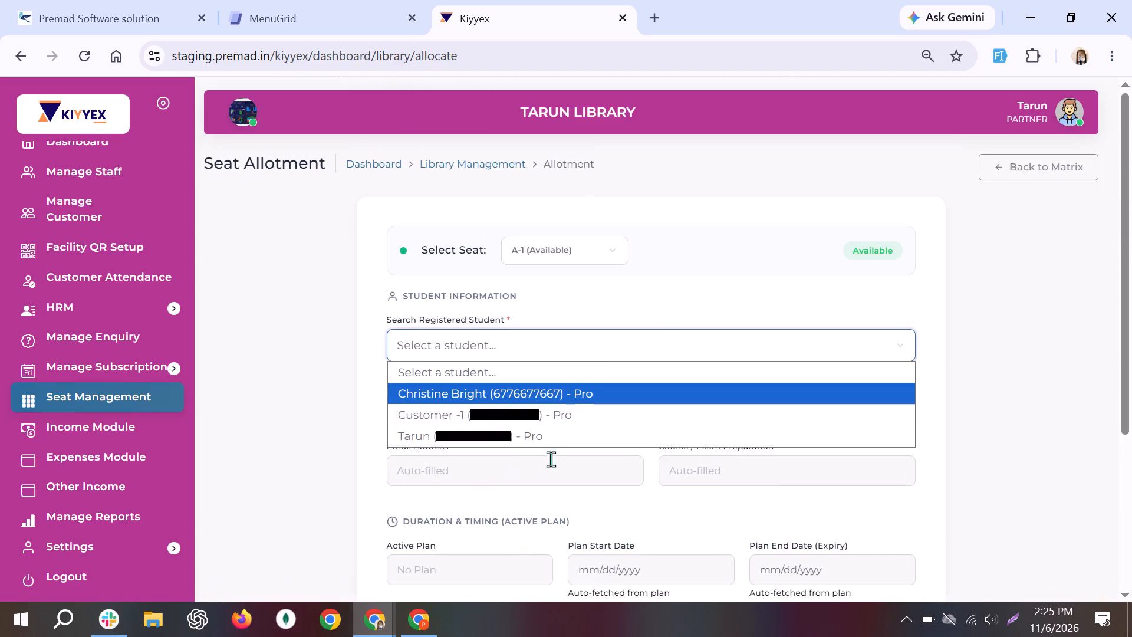
left_click(583, 394)
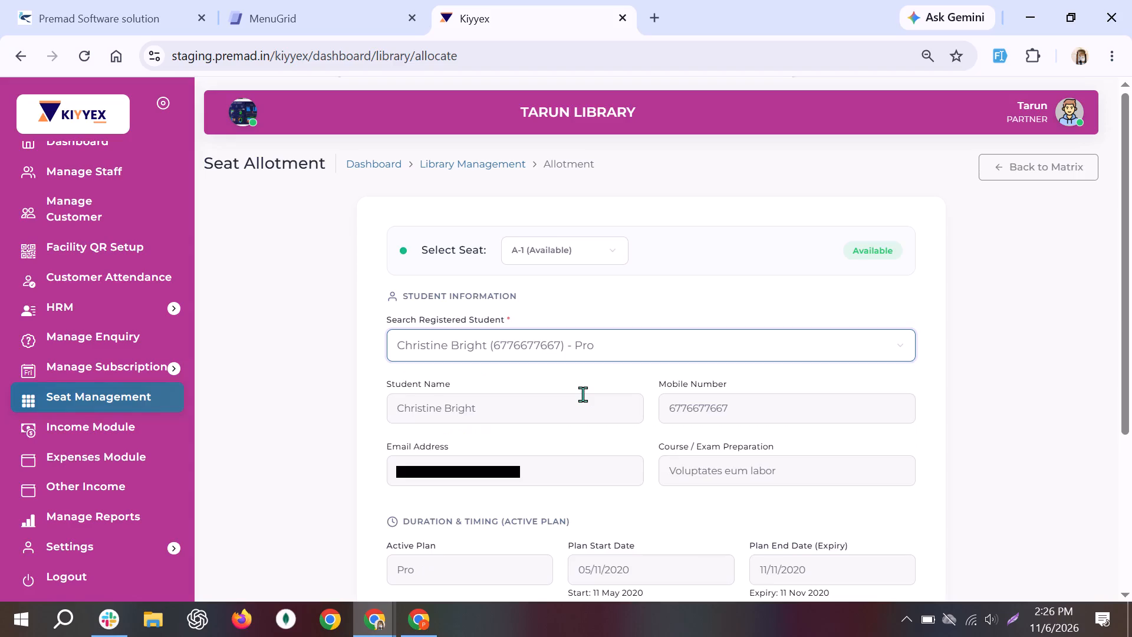
scroll(583, 394, "down", 7)
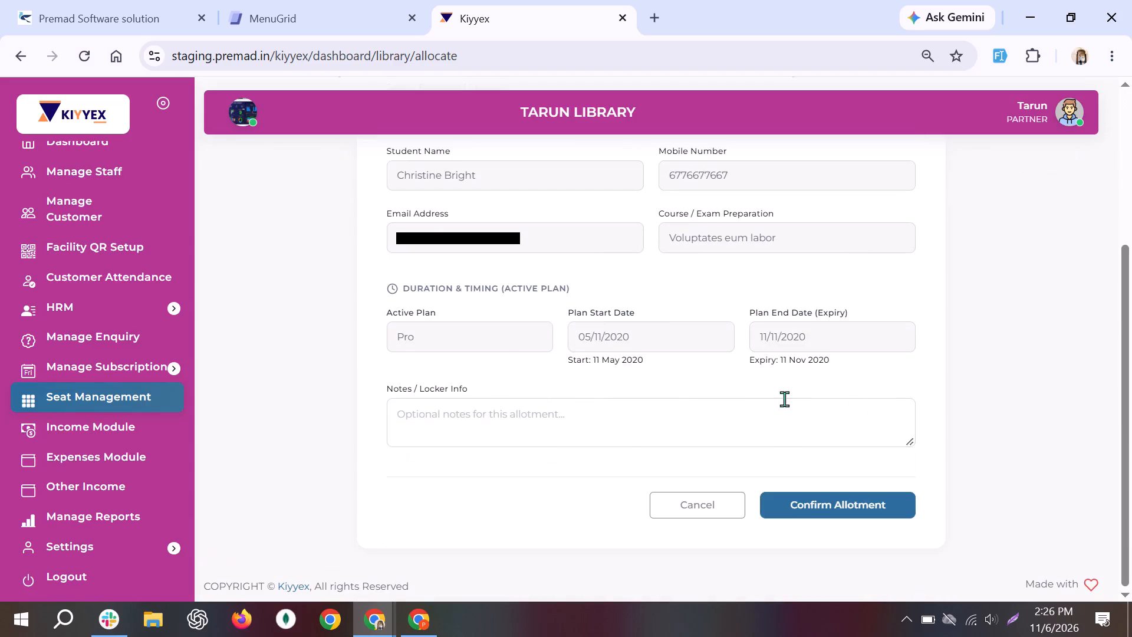
left_click(848, 498)
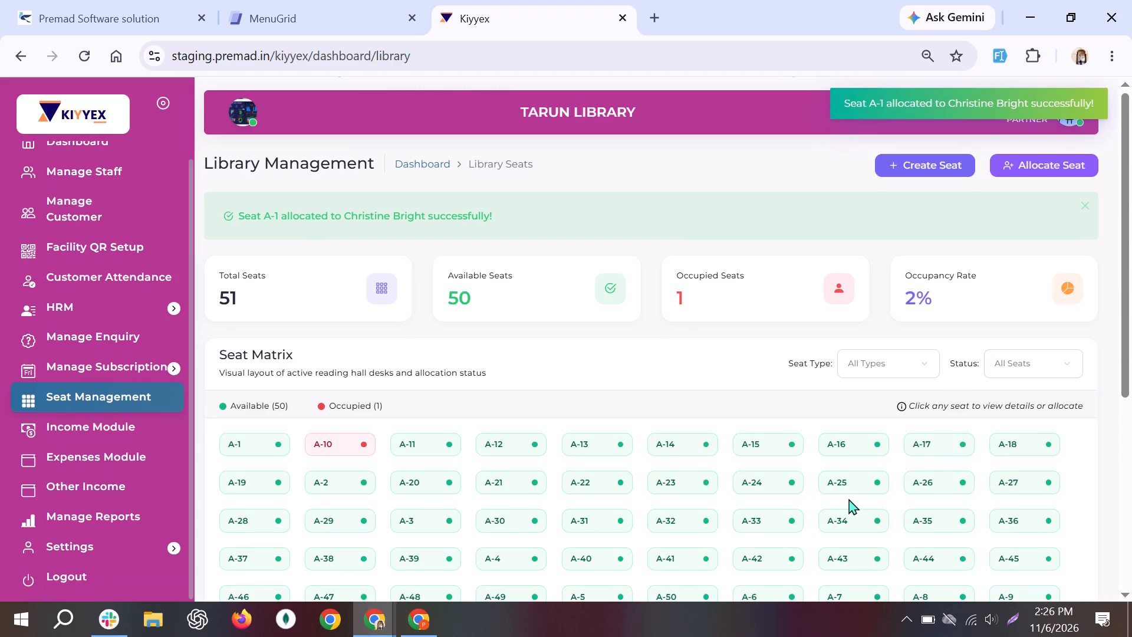
Check the status of seat A-1 in the Seat Matrix, and reload the library page to verify it.
scroll(848, 498, "down", 5)
scroll(848, 498, "up", 2)
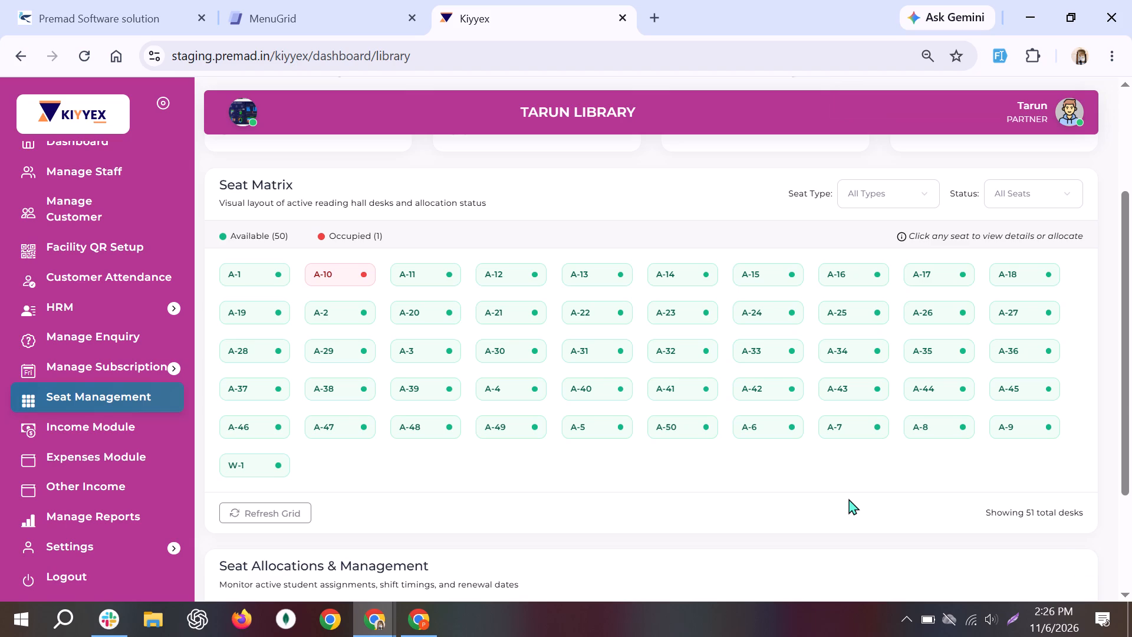
key("F5")
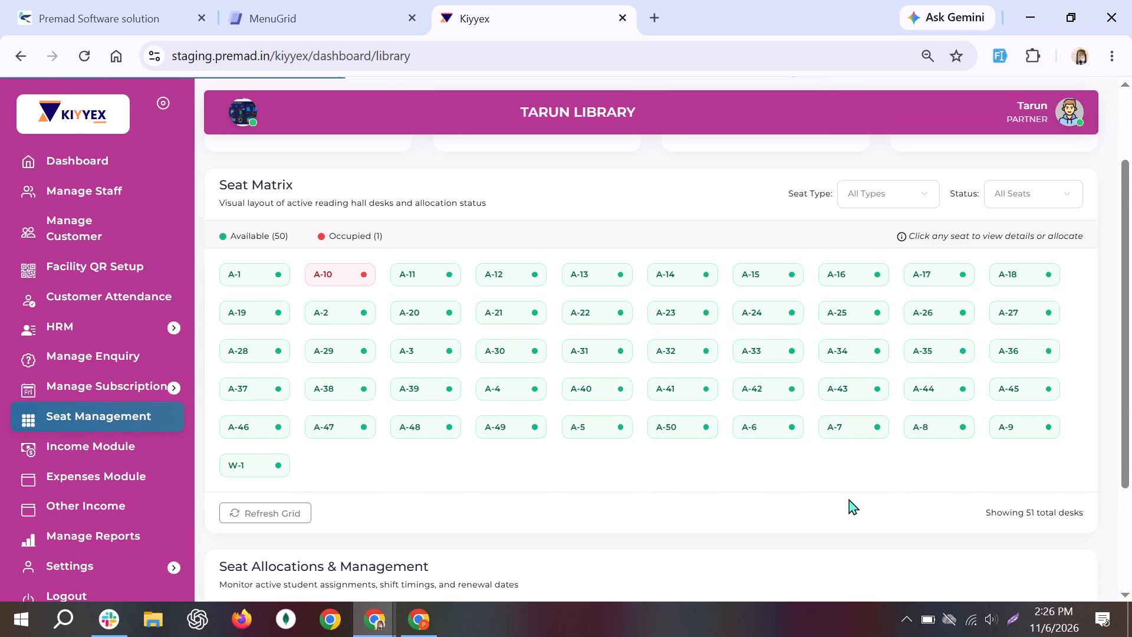
scroll(848, 498, "up", 1)
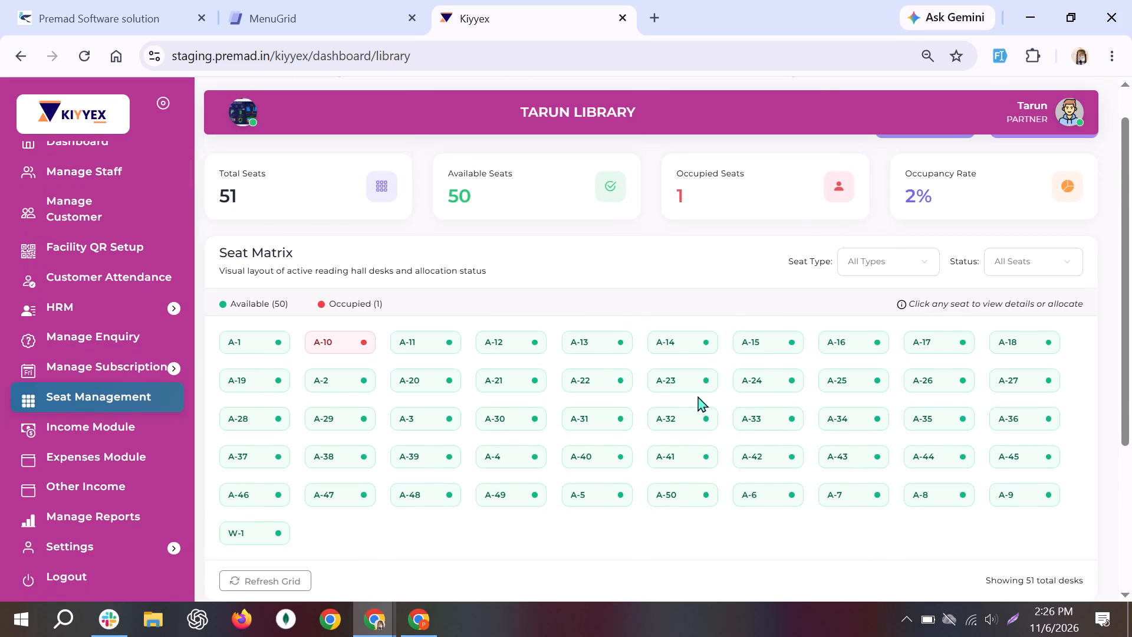
scroll(999, 210, "up", 3)
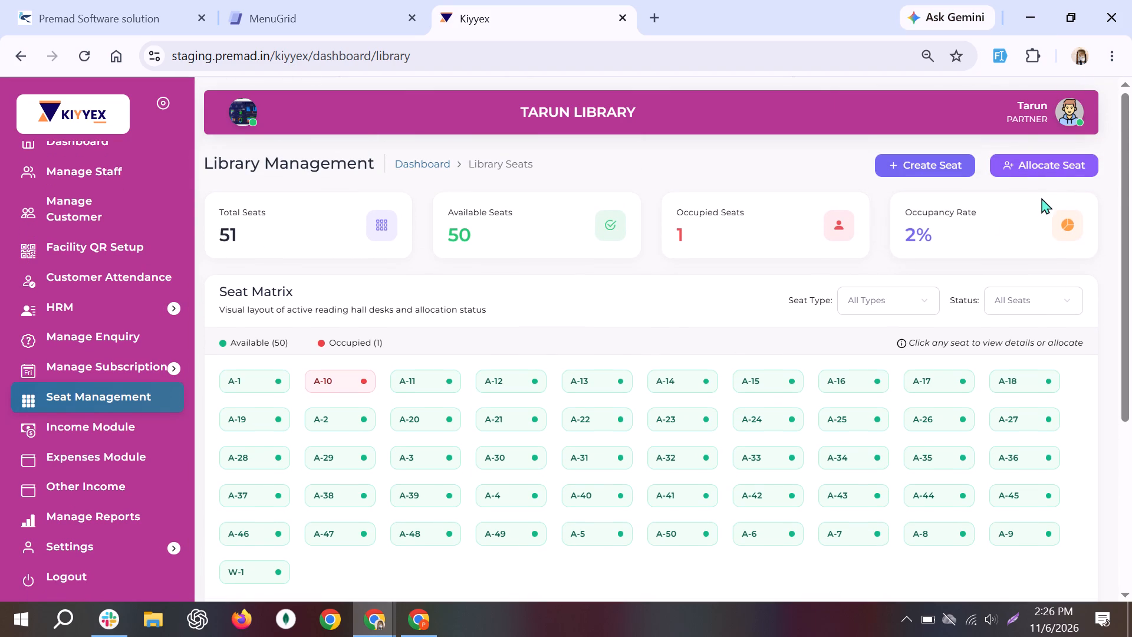
Repeat the allotment of seat A-1 to the same first-listed student, keeping A-1 as the selected seat, and confirm it.
left_click(1051, 162)
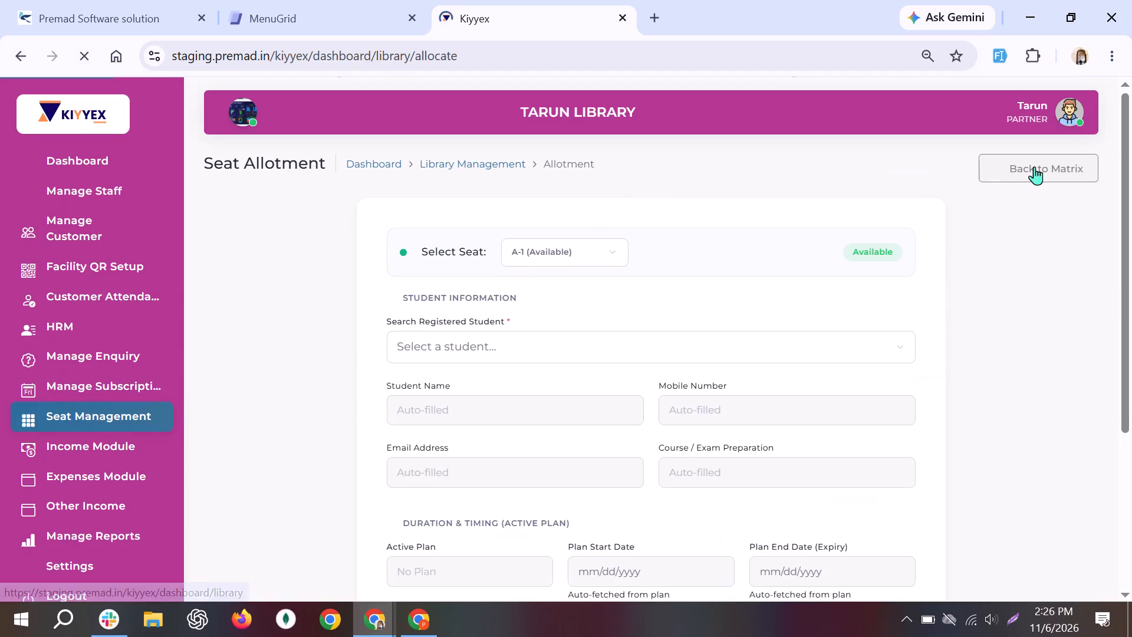
left_click(554, 343)
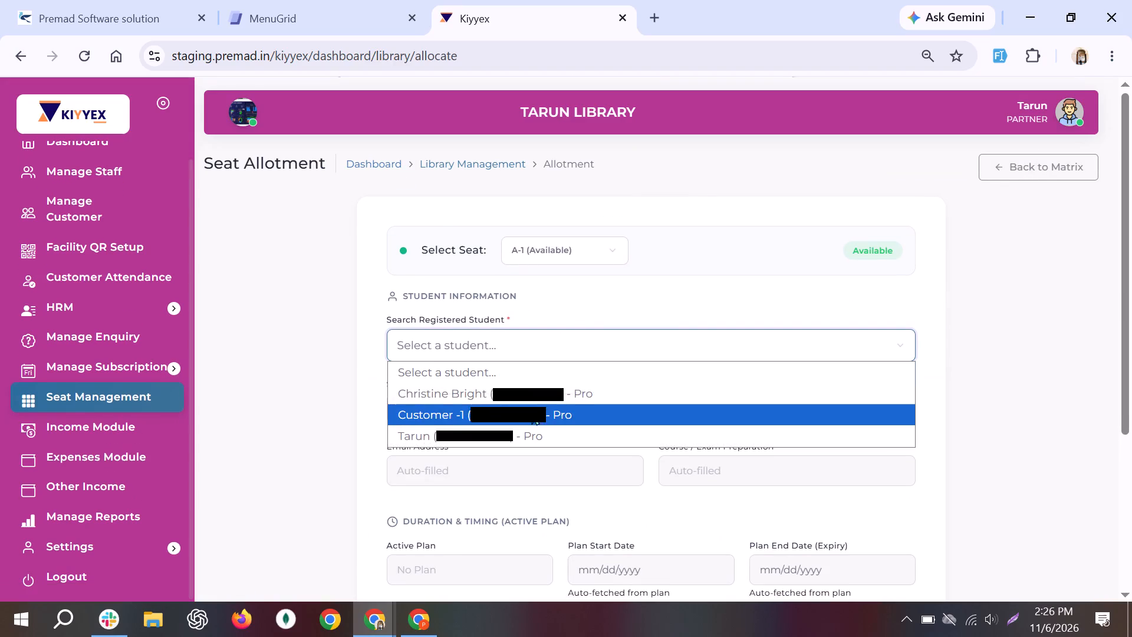
left_click(529, 397)
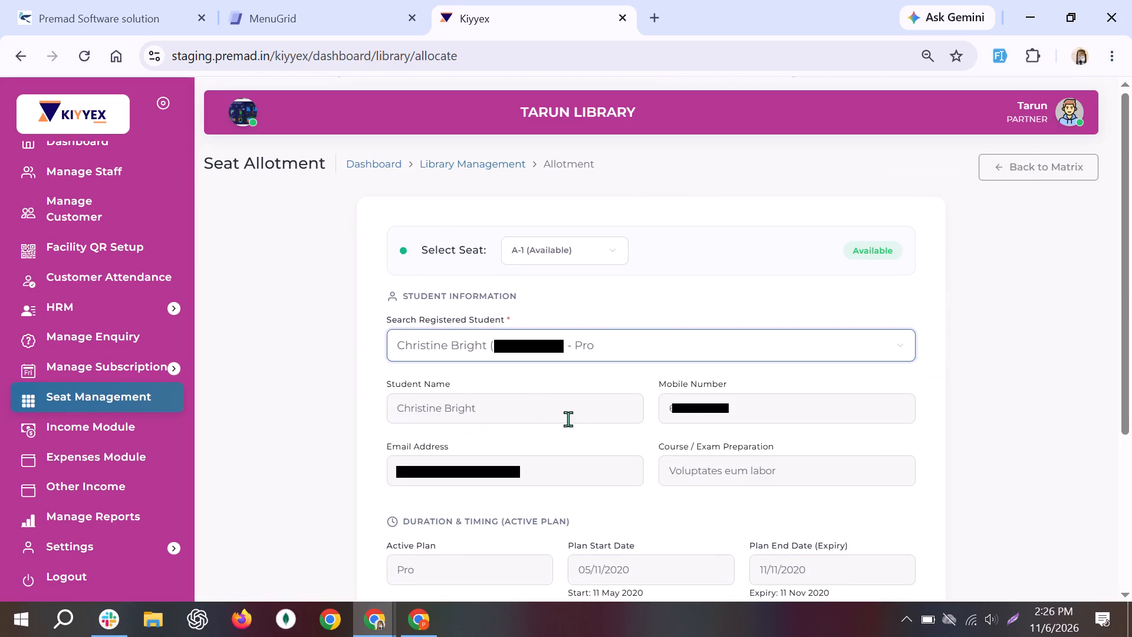
scroll(587, 431, "down", 3)
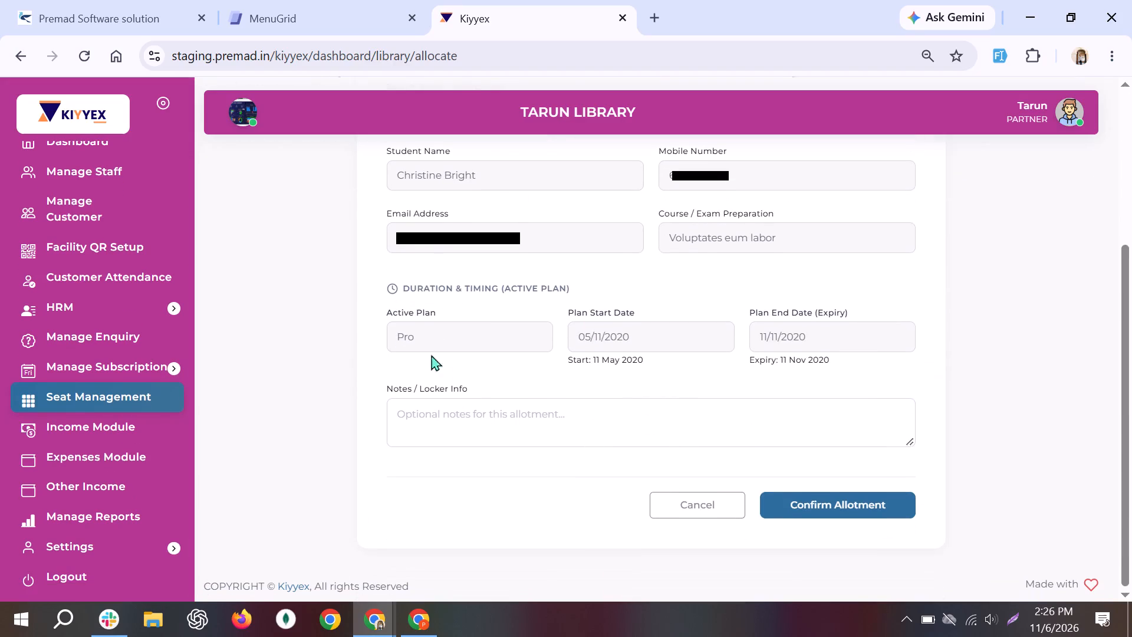
scroll(491, 412, "up", 2)
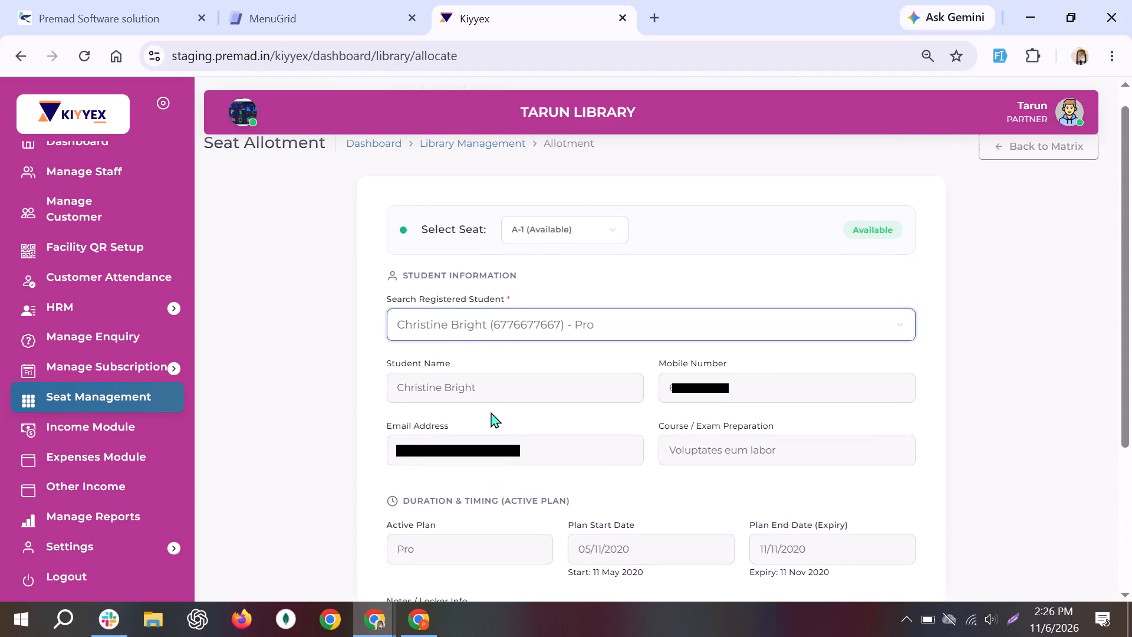
left_click(583, 228)
left_click(583, 228)
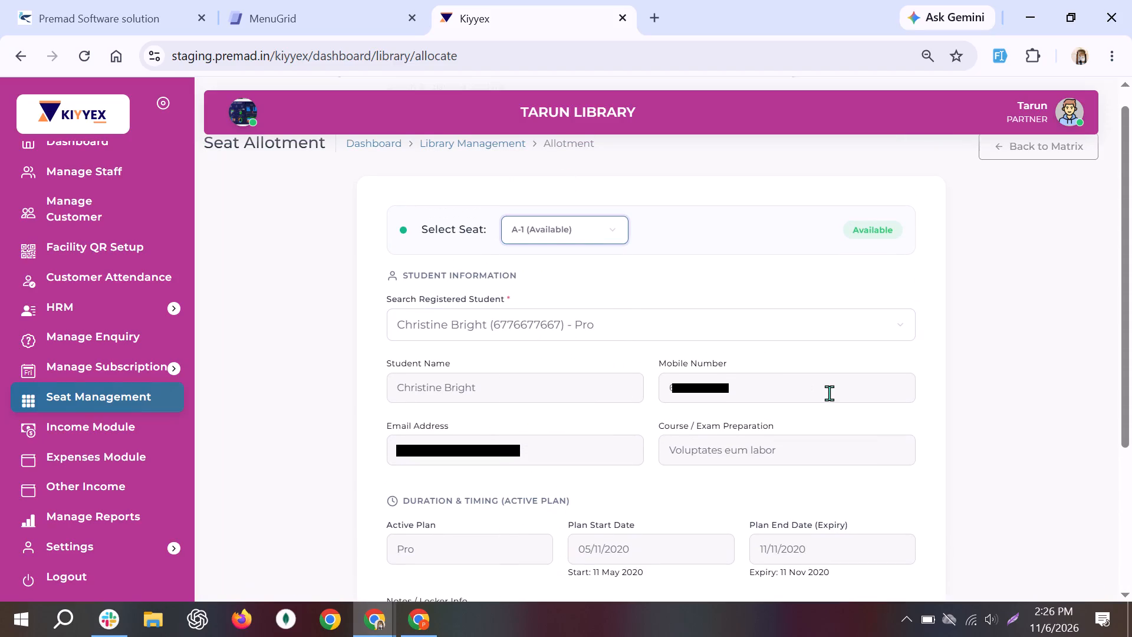
scroll(829, 393, "down", 8)
left_click(825, 508)
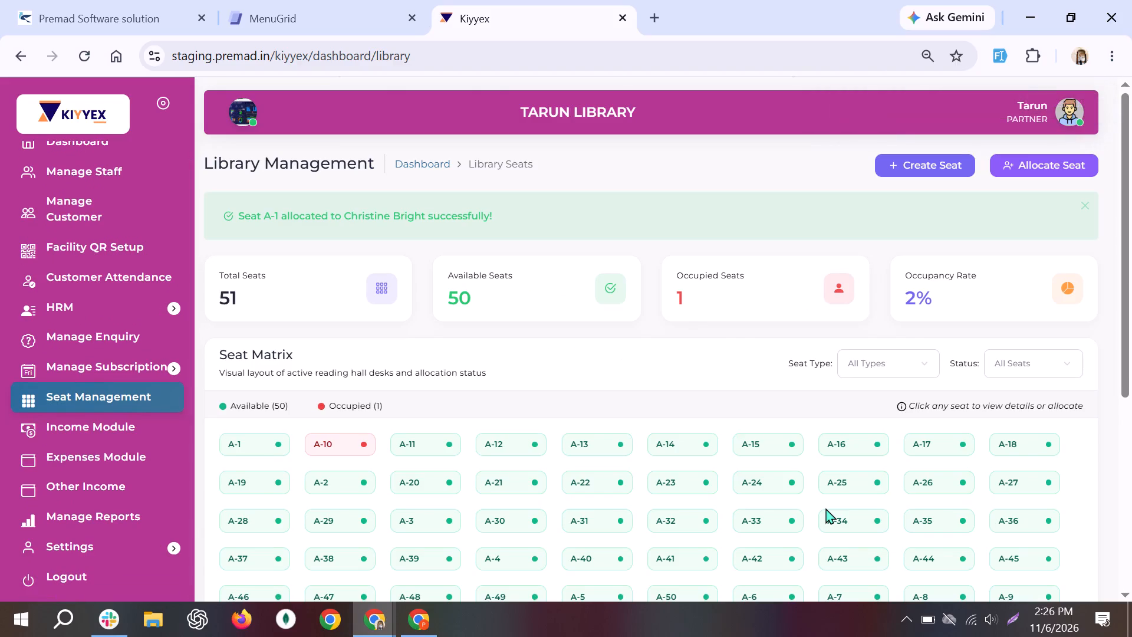
Reload the library page and check the Seat Matrix and the Seat Allocations & Management list for the A-1 allotment.
key("F5")
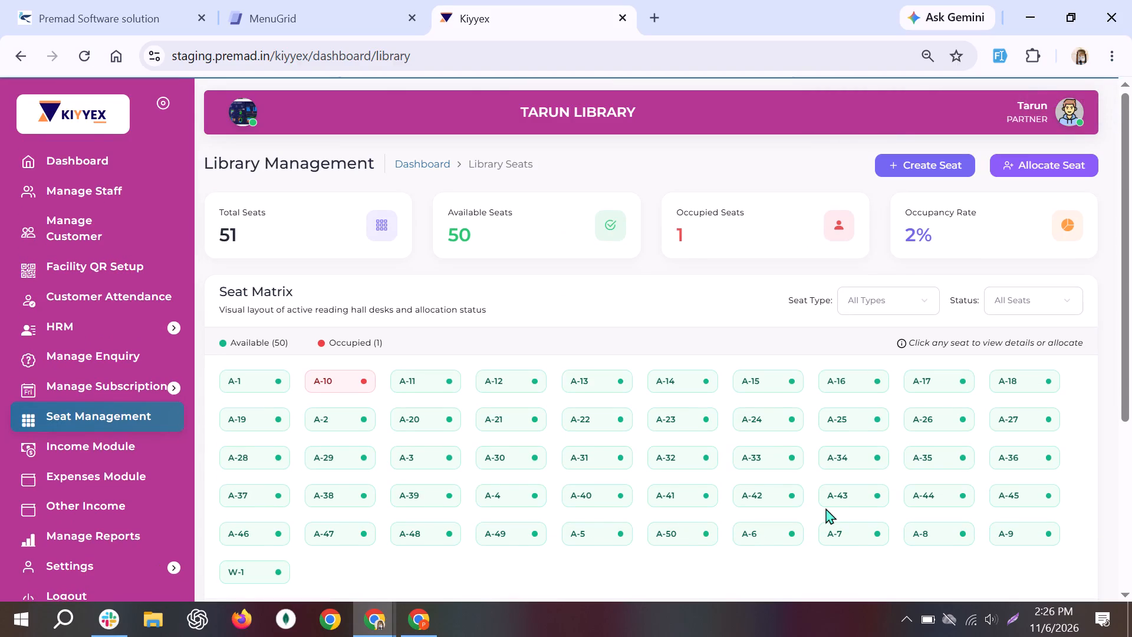
scroll(825, 508, "down", 5)
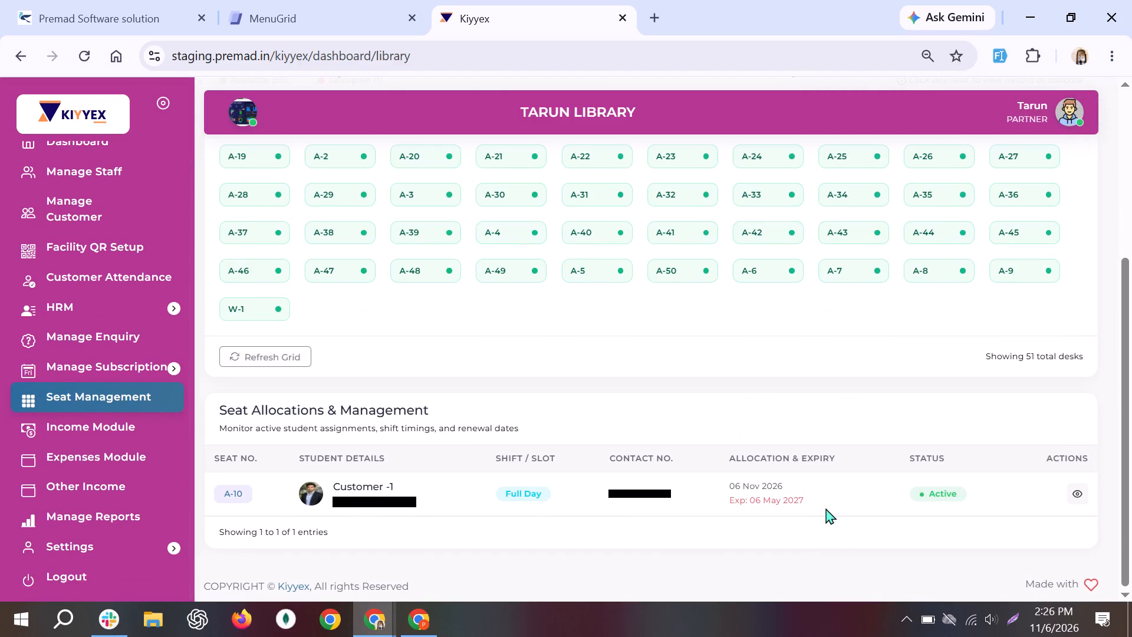
key("F5")
scroll(825, 508, "up", 3)
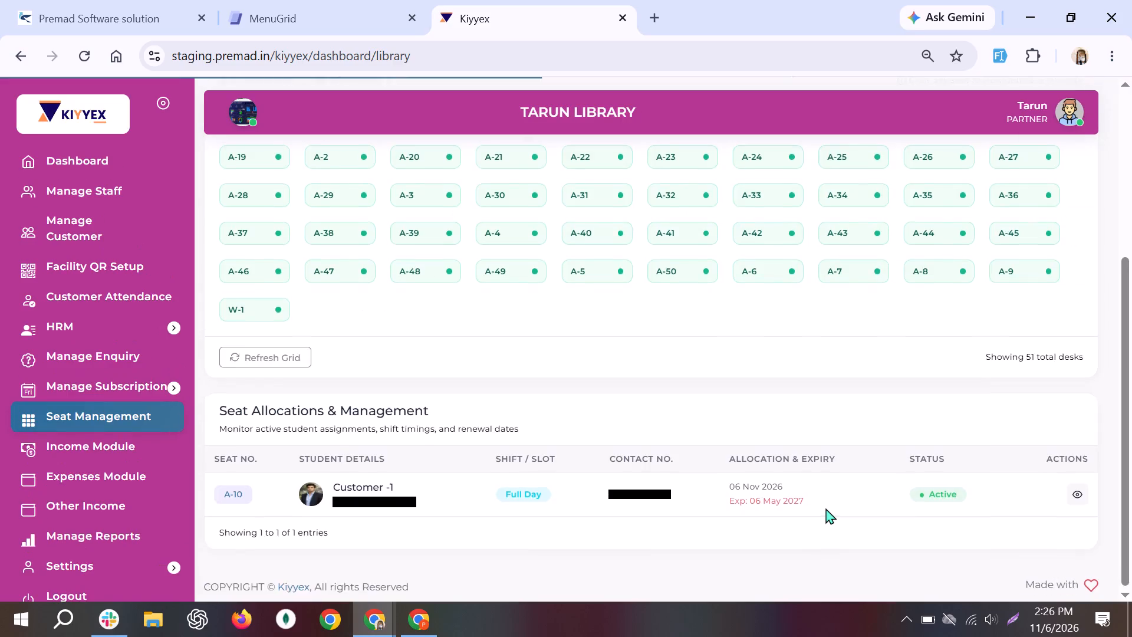
scroll(825, 508, "up", 2)
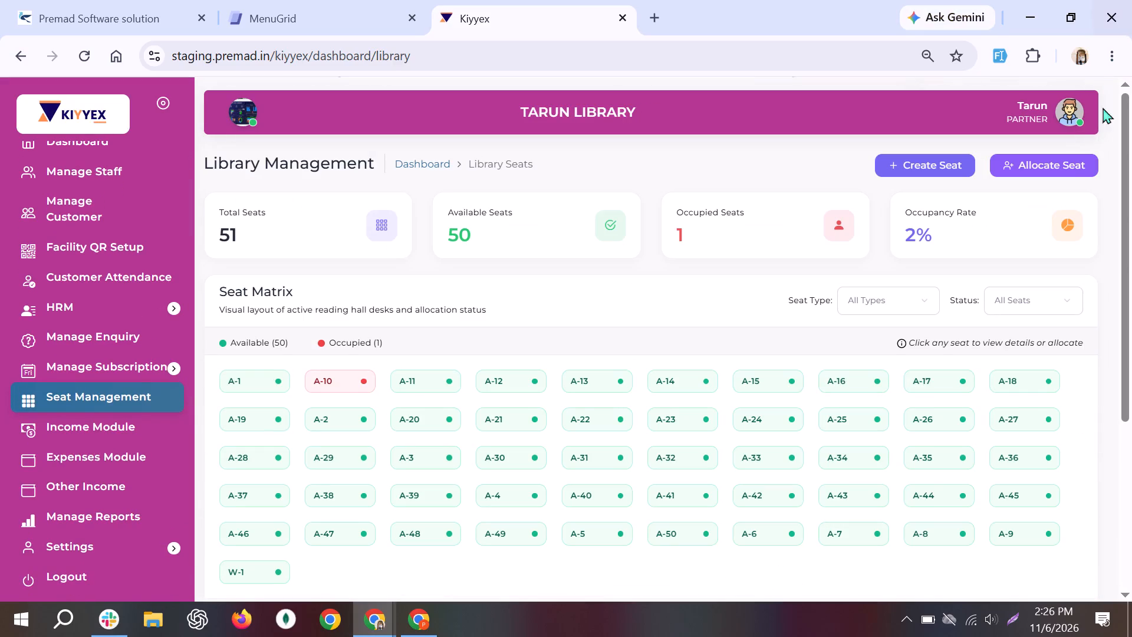
Try to allot seat A-1 to Customer -1 in a new seat allotment and confirm it.
left_click(1068, 160)
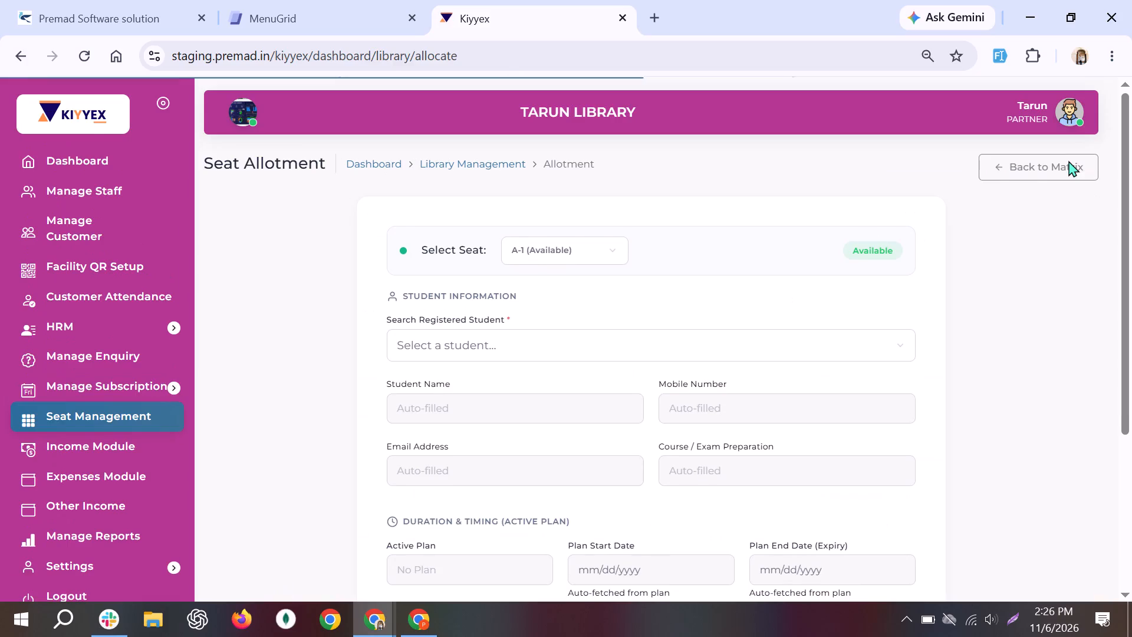
scroll(636, 291, "down", 1)
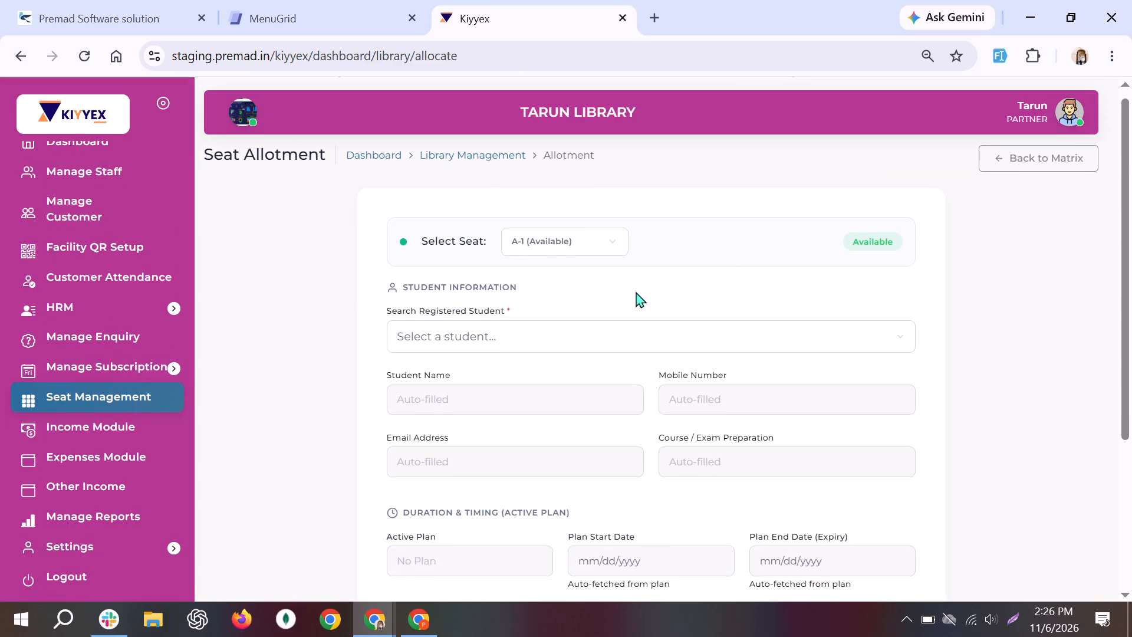
key("grave")
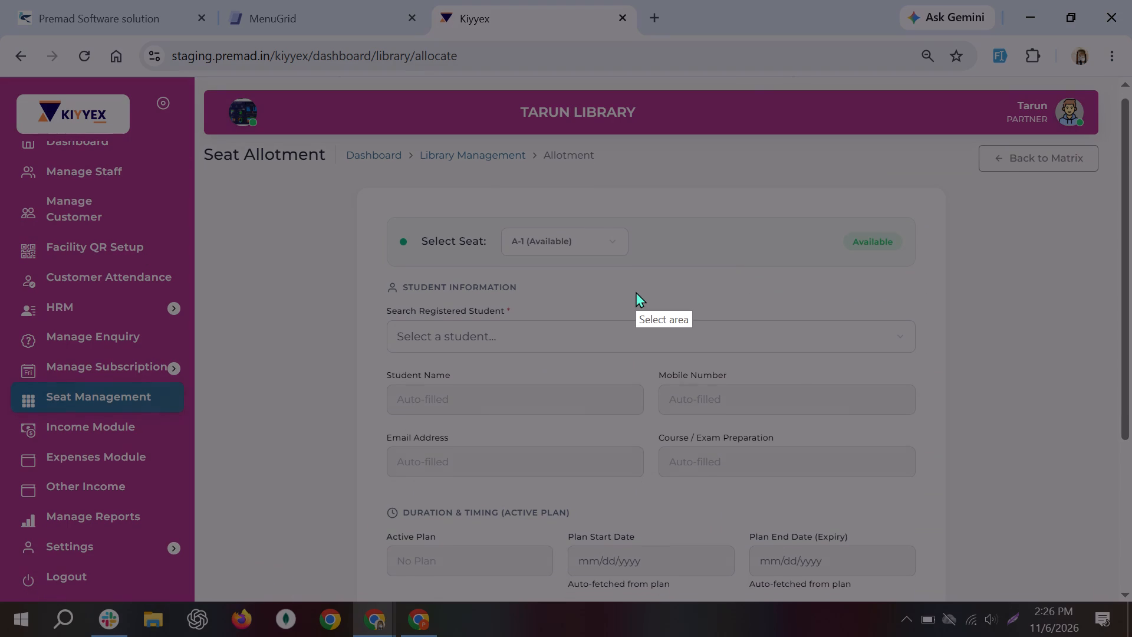
key("ctrl+x")
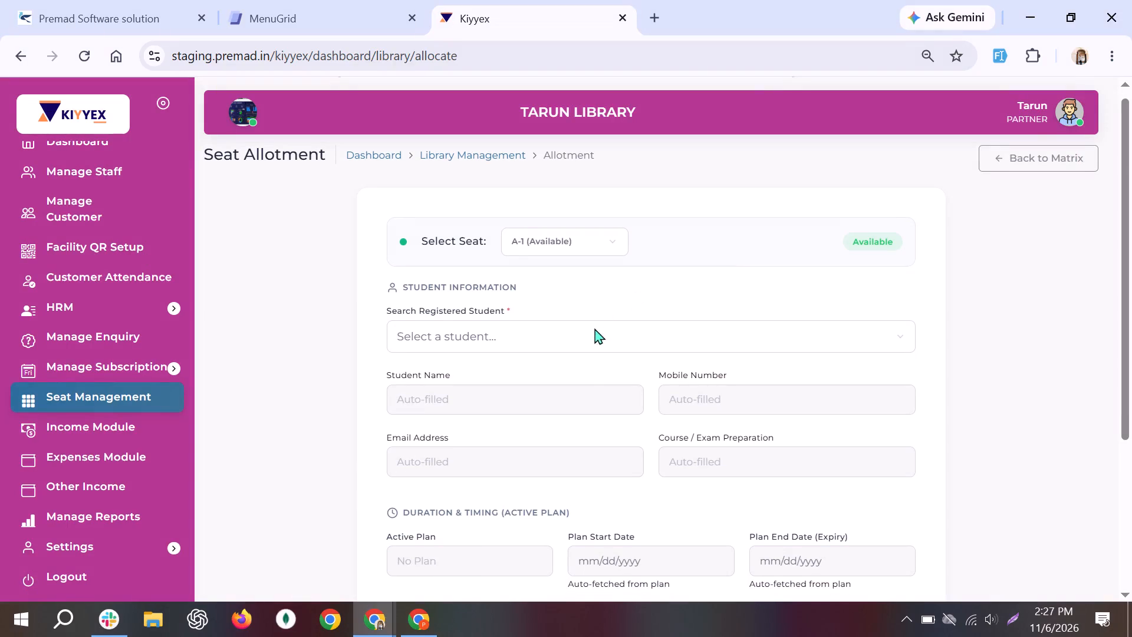
left_click(587, 336)
left_click(532, 413)
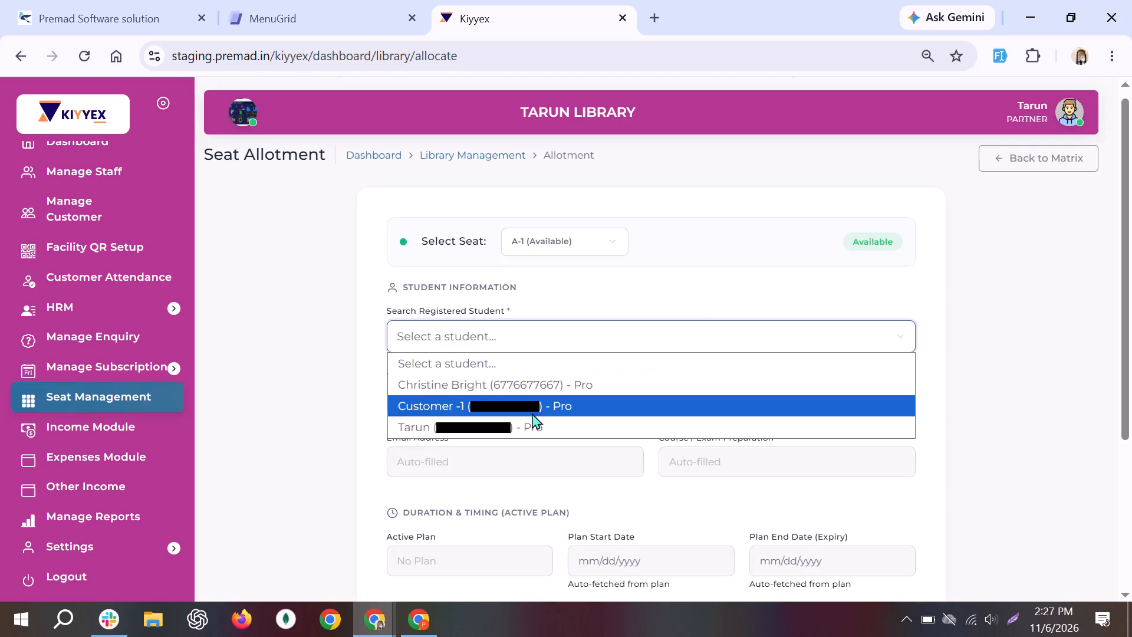
scroll(532, 413, "down", 16)
left_click(780, 494)
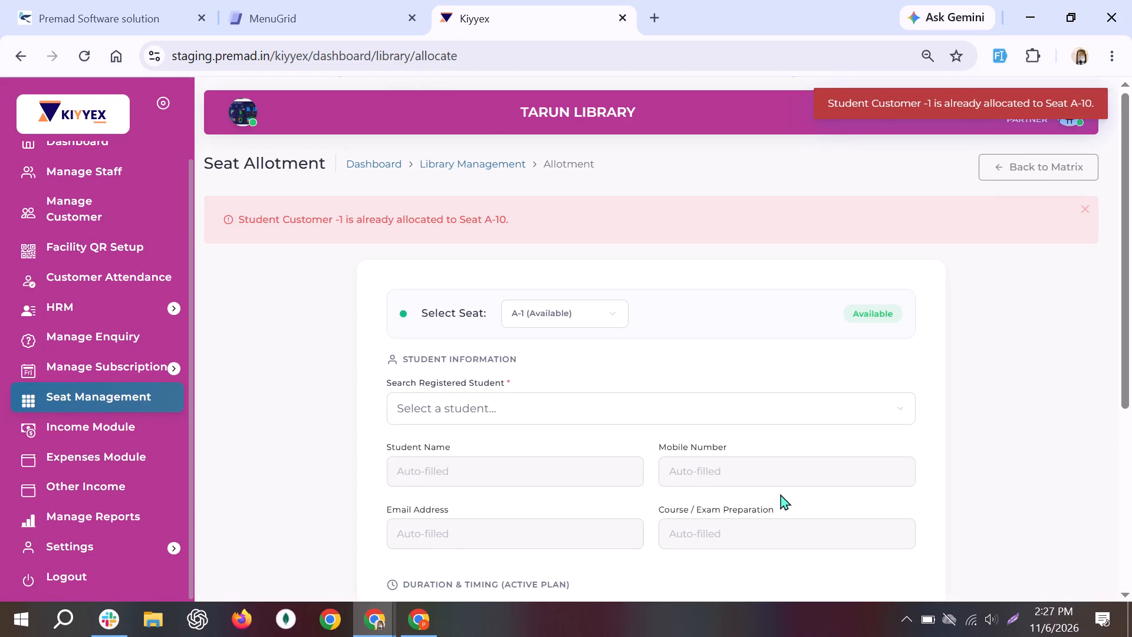
Select the first registered student listed, the one above Customer -1, for seat A-1 in the allotment form.
left_click(716, 415)
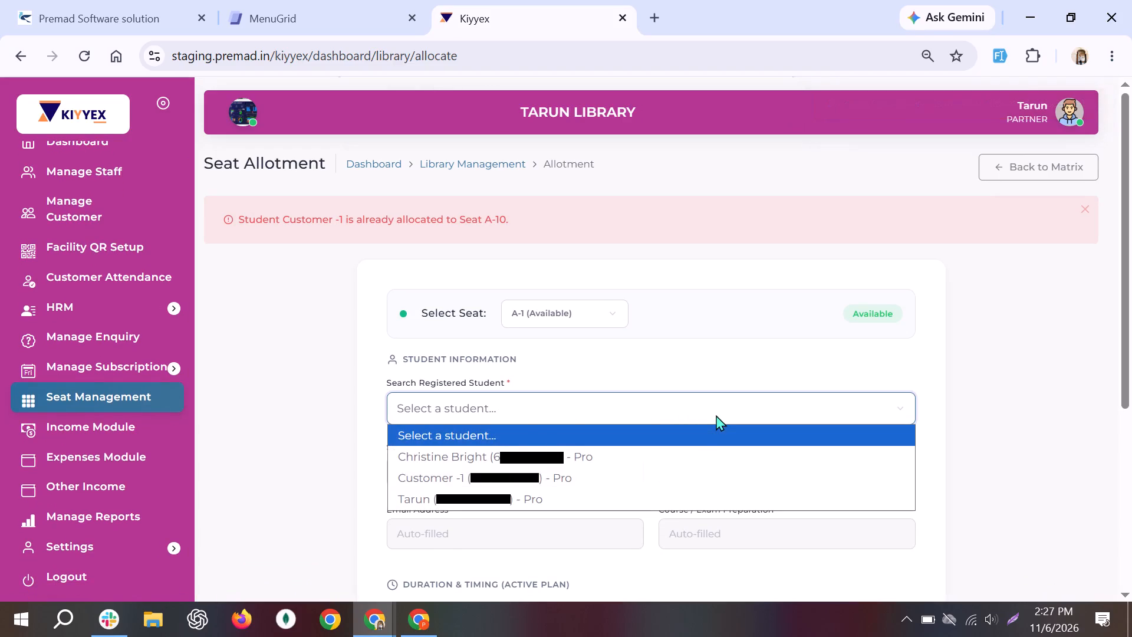
left_click(667, 457)
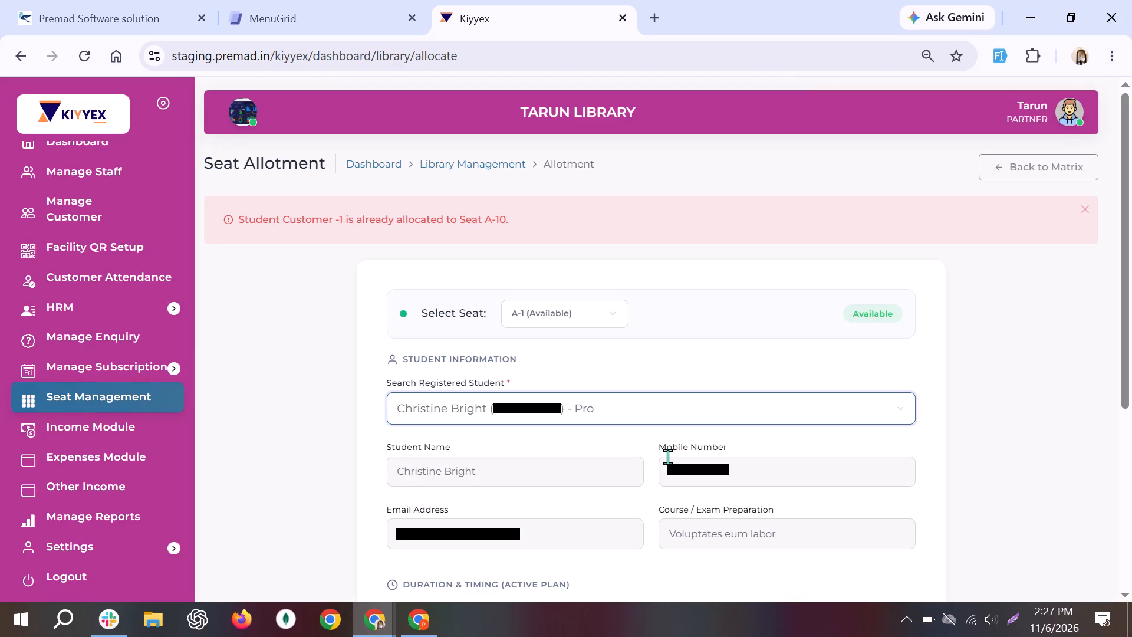
Capture the Seat Allotment browser page with Lightshot and outline the allotment form with a red rectangle.
key("grave")
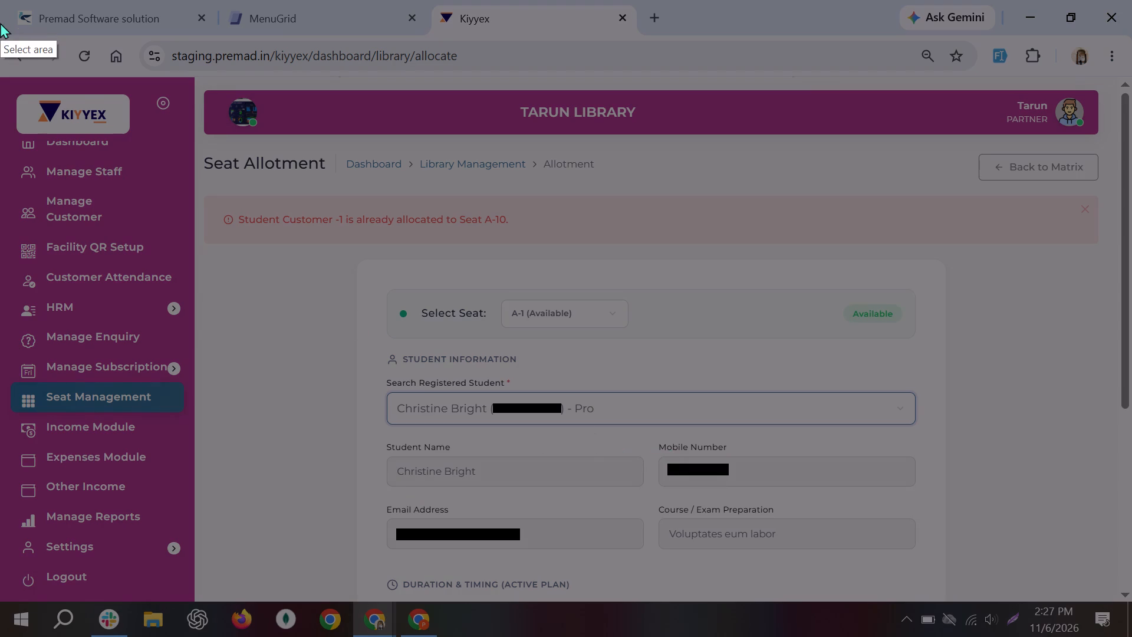
left_click_drag(0, 22, 1131, 605)
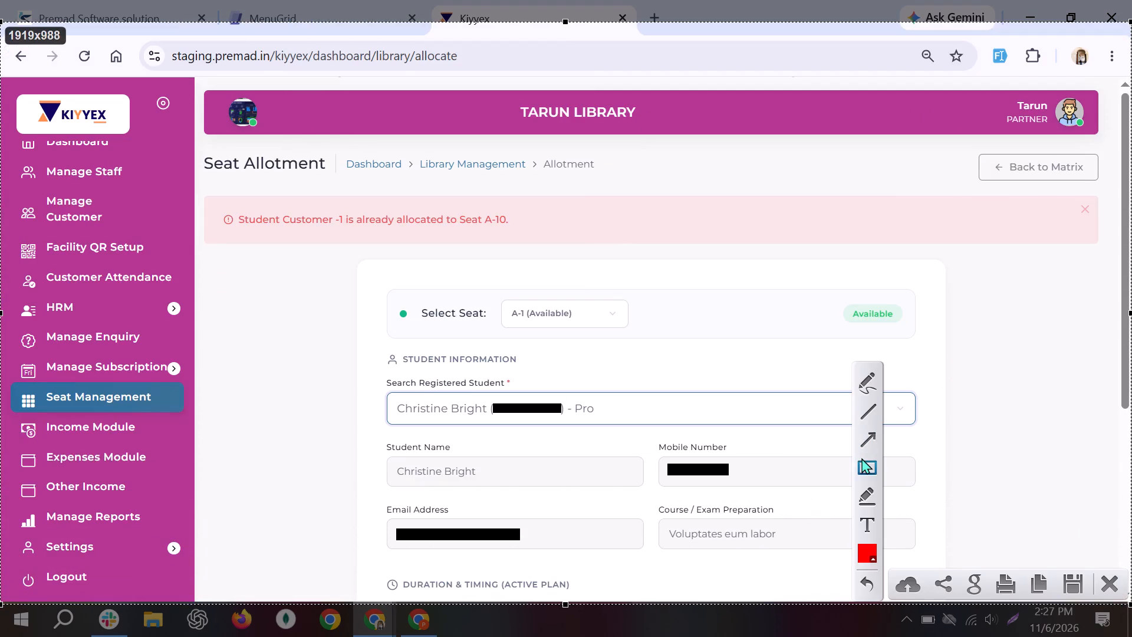
left_click(861, 458)
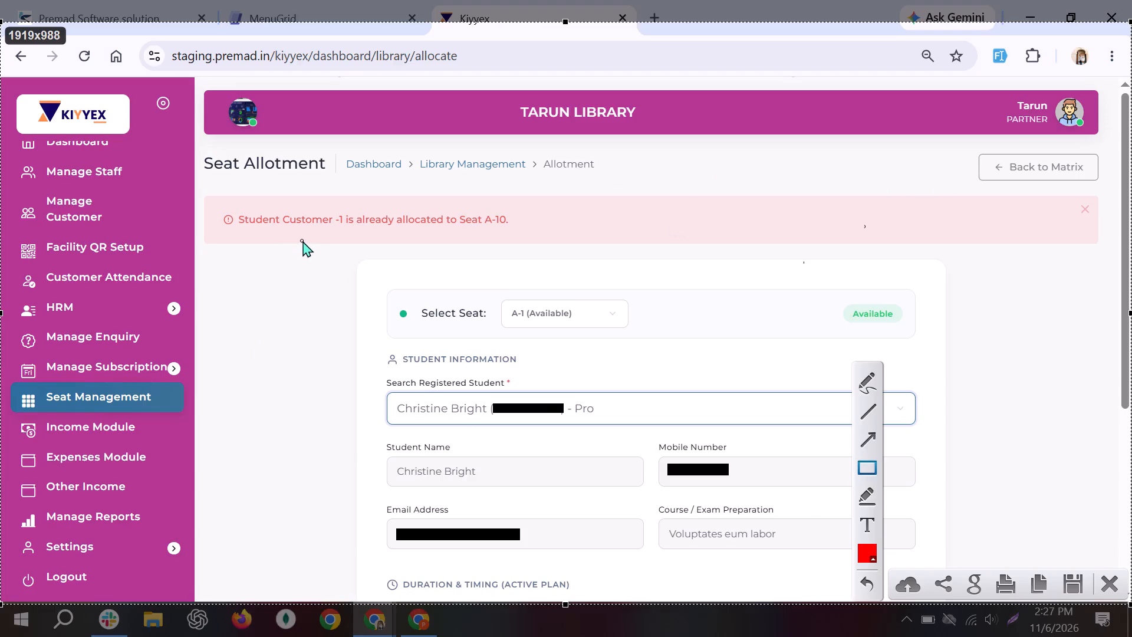
left_click_drag(300, 235, 1110, 599)
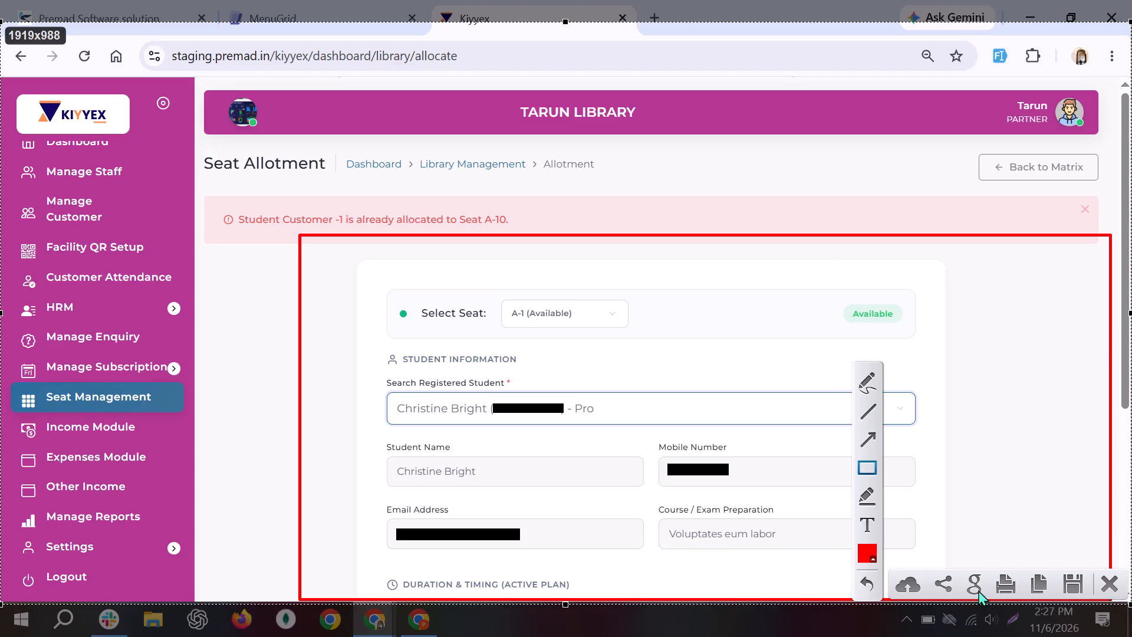
Add the red text note "allotment seat se seat book nhi ho rhe ha message show ho rha hai "successfully"" above the outlined form.
left_click(868, 520)
left_click(558, 196)
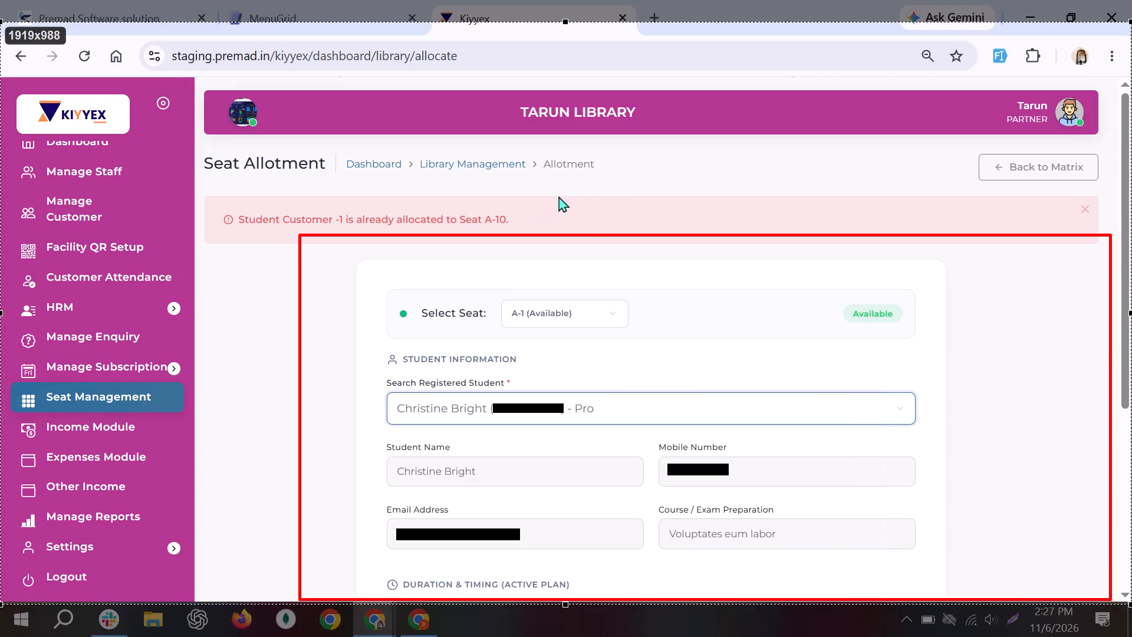
type("allot")
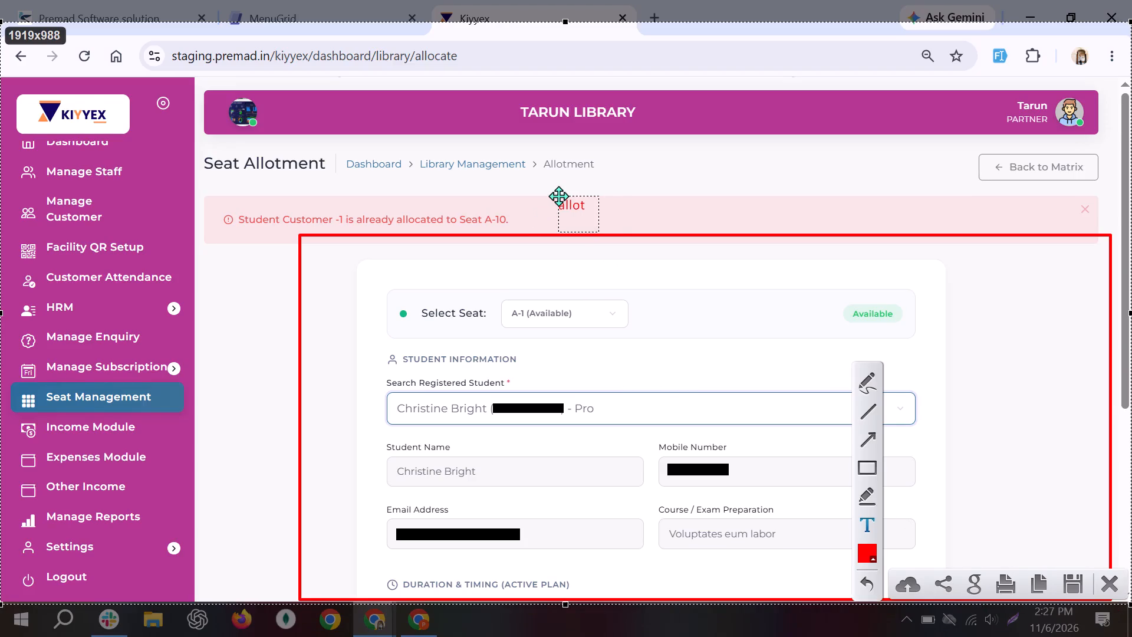
type("ment seat s")
key("space")
key("BackSpace")
type("e seat")
key("space")
key("b")
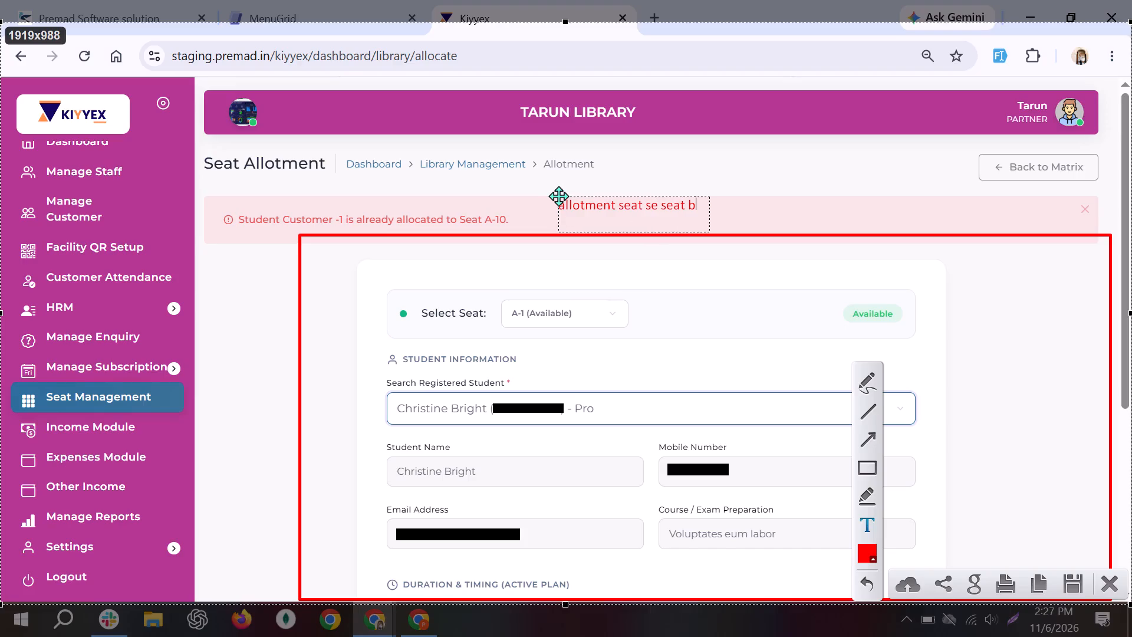
key("BackSpace")
type("book nhi hi rhe")
key("space")
key("BackSpace")
key("BackSpace")
key("BackSpace")
key("BackSpace")
key("BackSpace")
key("BackSpace")
type("o hr")
key("BackSpace")
key("BackSpace")
type("rhe hai")
key("space")
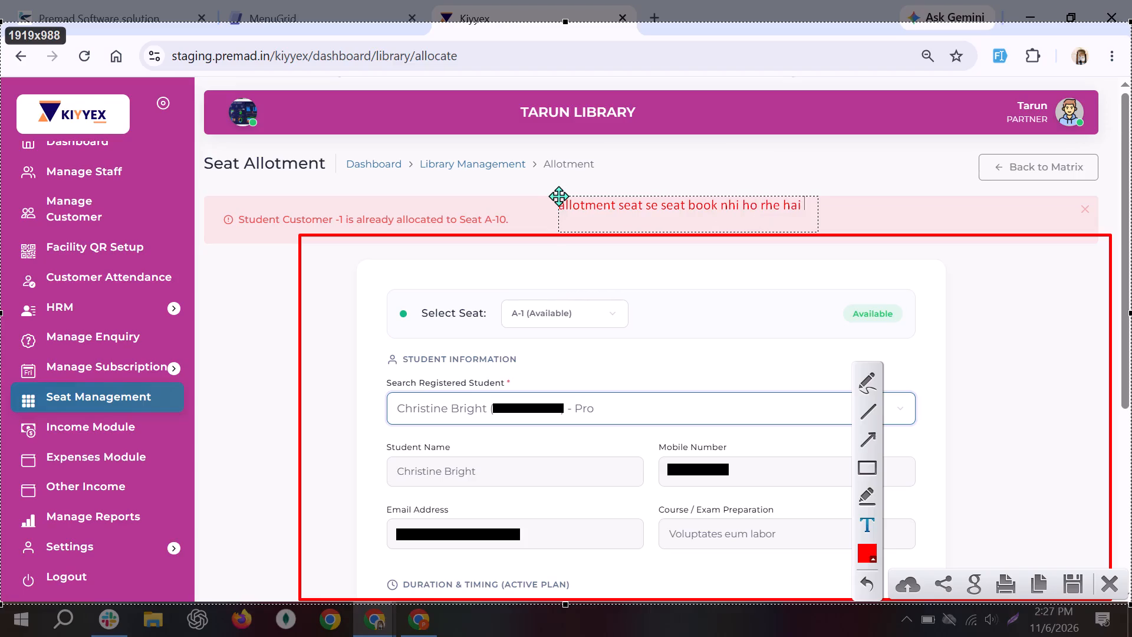
type("sra")
key("BackSpace")
key("BackSpace")
type("tatus show")
key("space")
key("BackSpace")
key("BackSpace")
key("BackSpace")
key("BackSpace")
key("BackSpace")
key("BackSpace")
key("BackSpace")
key("BackSpace")
key("BackSpace")
key("BackSpace")
key("BackSpace")
key("BackSpace")
key("BackSpace")
key("BackSpace")
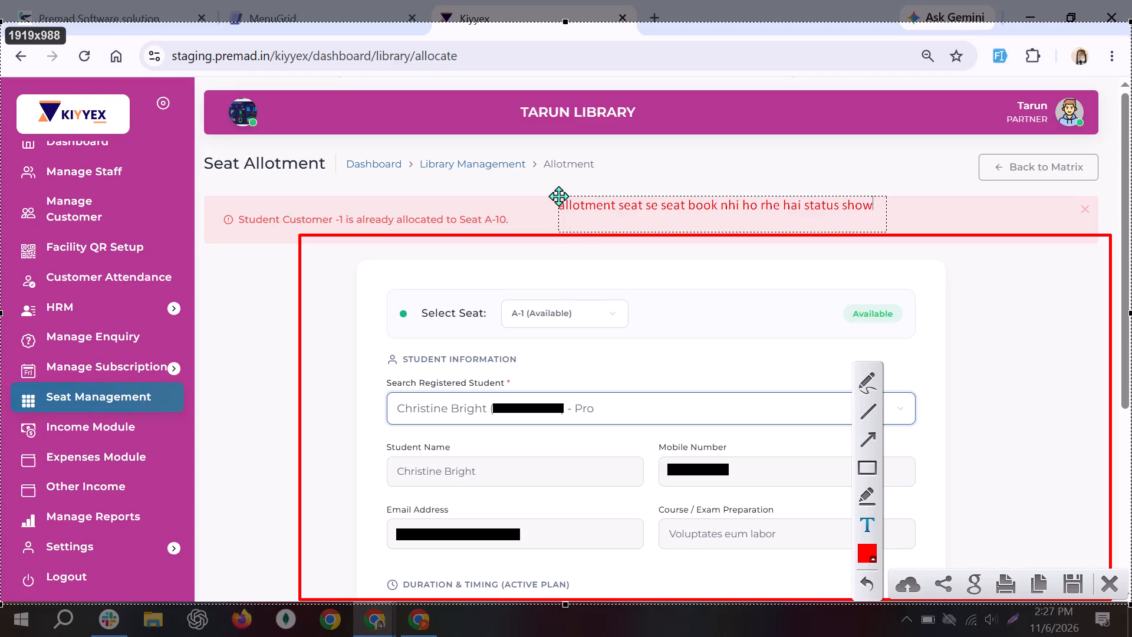
key("space")
type("message show ho tha h")
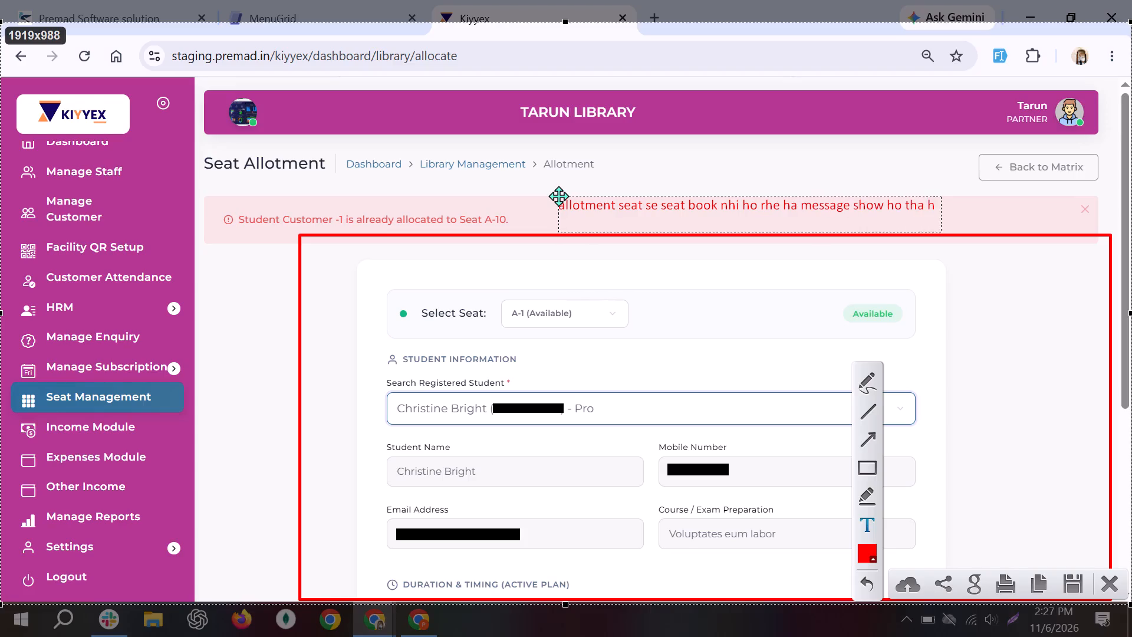
key("BackSpace")
key("BackSpace")
key("BackSpace")
key("BackSpace")
key("BackSpace")
type("rha hai")
key("space")
type("\"success")
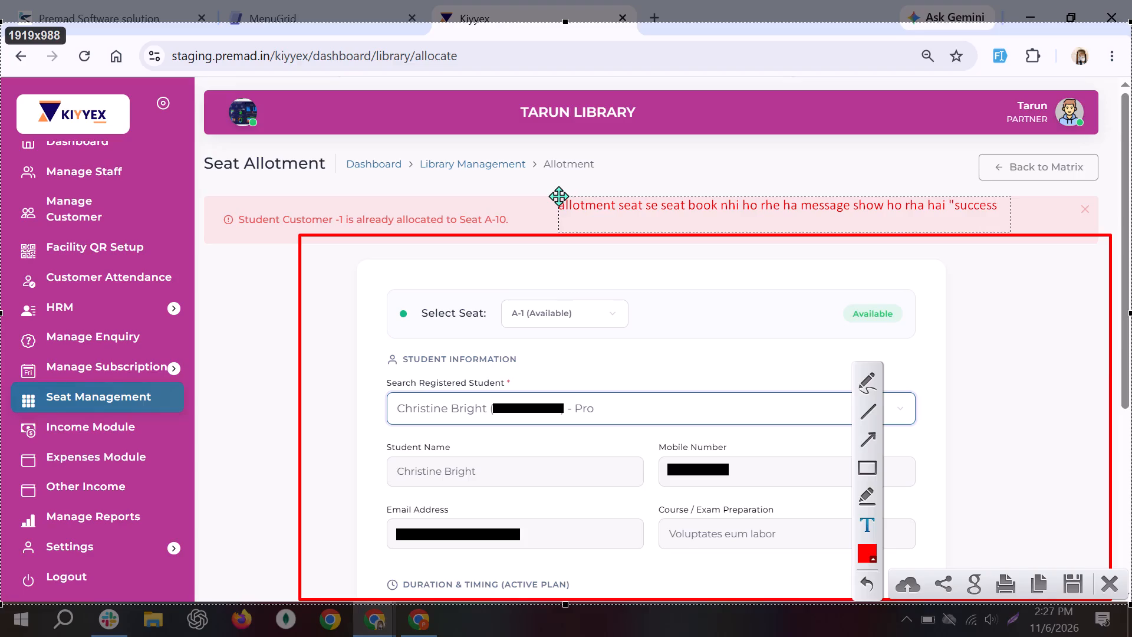
type("fully")
type("\"")
key("space")
key("b")
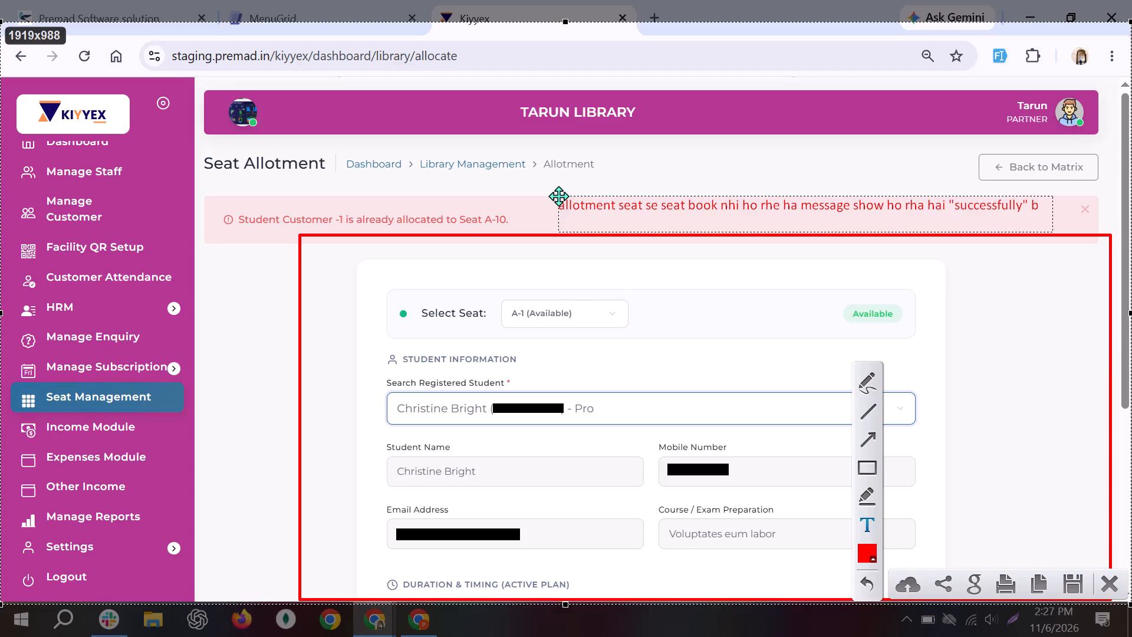
key("BackSpace")
Add a second line to the screenshot note reading "but book nhi ho rhe hai.".
key("shift+Return")
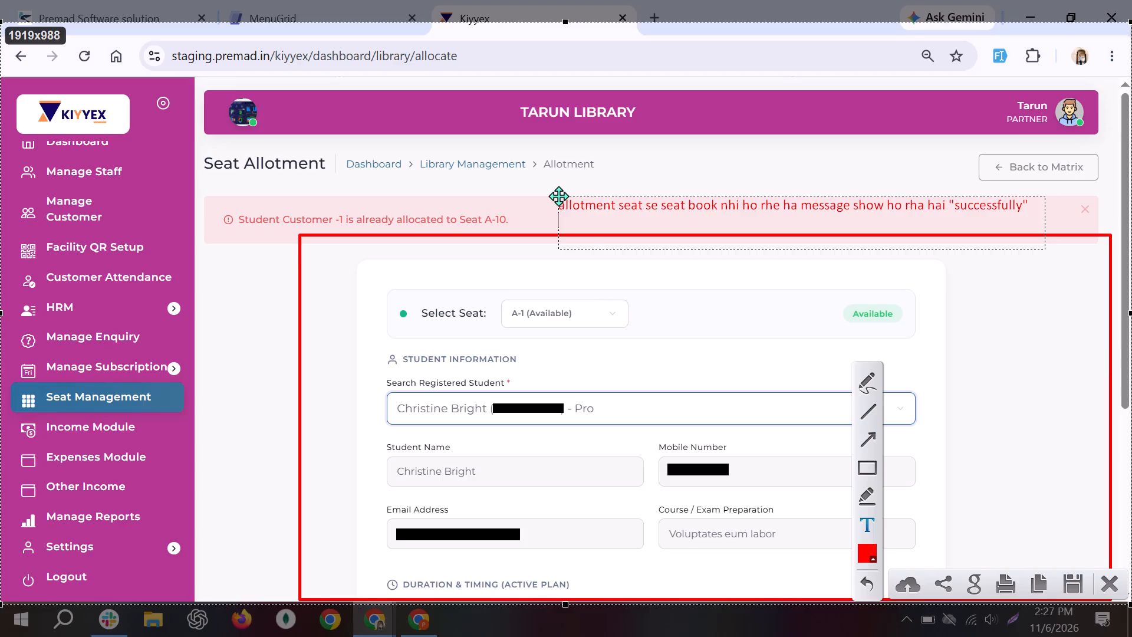
type("but")
key("space")
type("bio")
key("BackSpace")
key("BackSpace")
key("o")
type("ok nhi hi")
key("space")
key("BackSpace")
key("BackSpace")
type("o hr")
key("BackSpace")
key("BackSpace")
type("rhe hai")
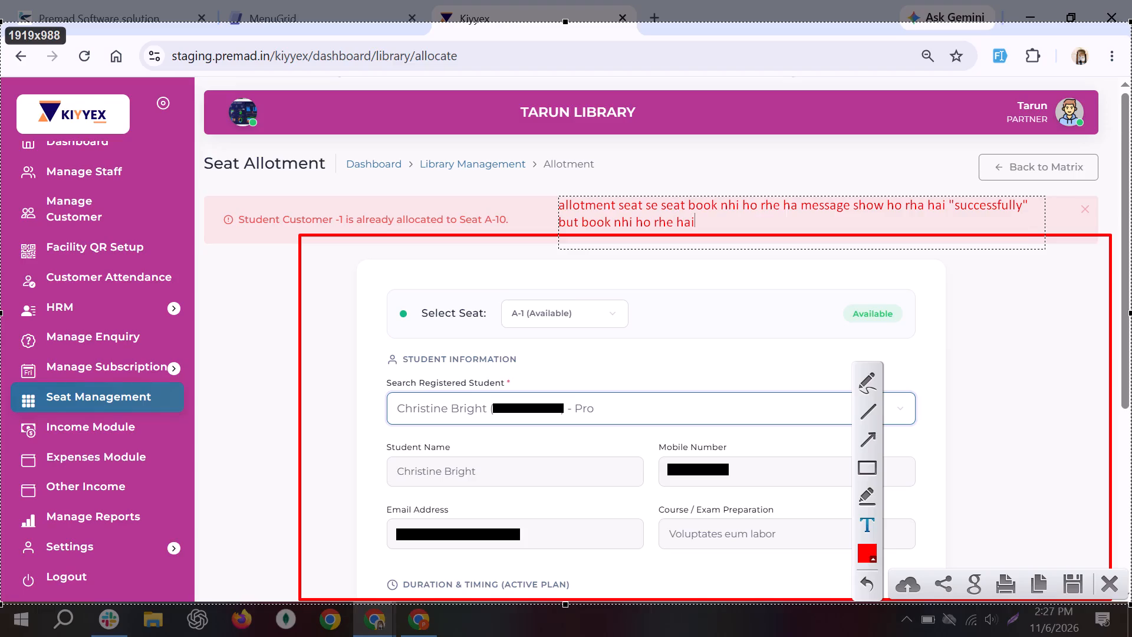
key("period")
Copy the full two-line note text and upload the annotated screenshot to get its link.
key("ctrl+a")
key("ctrl+c")
key("ctrl+c")
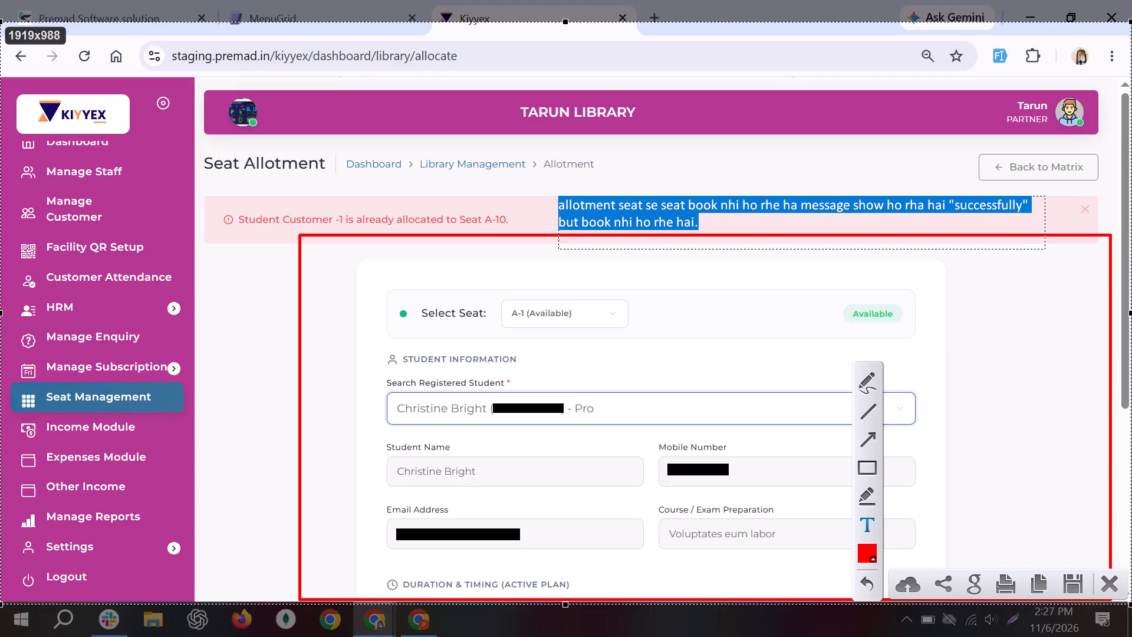
left_click(913, 582)
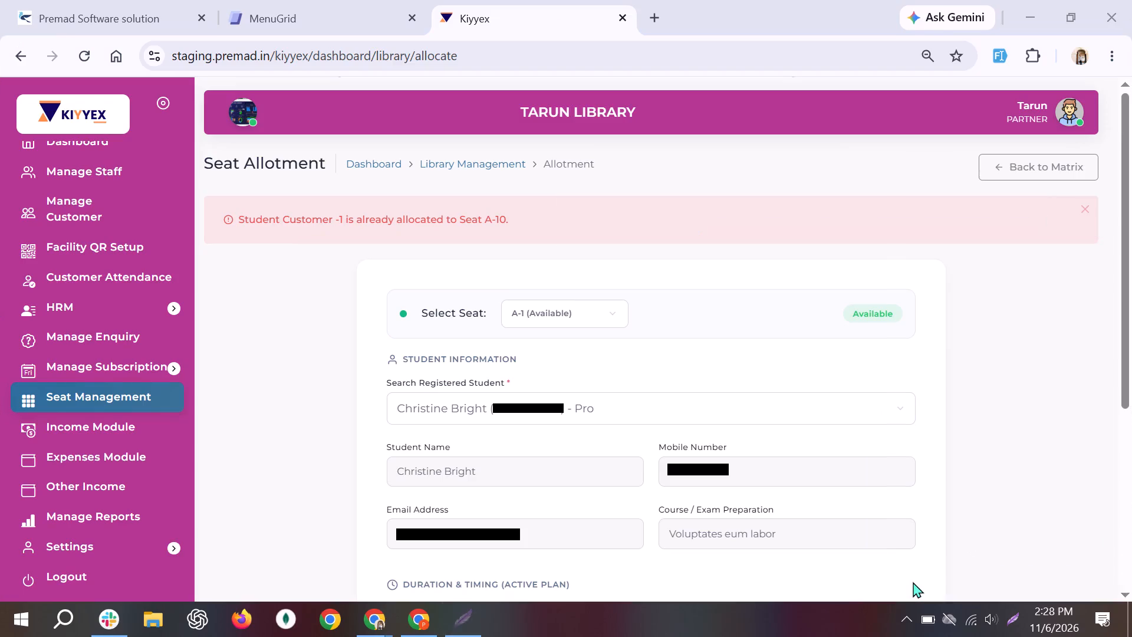
Switch to the Kiyyex Version 2 sheet and paste the copied note into the Issues / Feedback cell of issue 10.
key("alt+Tab")
key("alt+Tab")
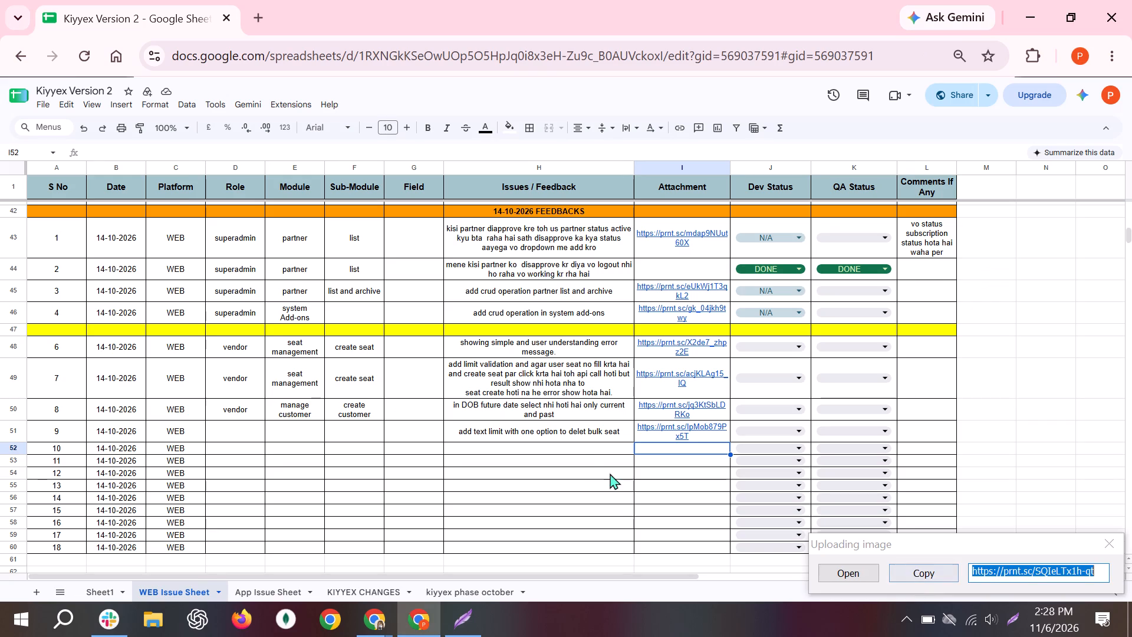
double_click(576, 450)
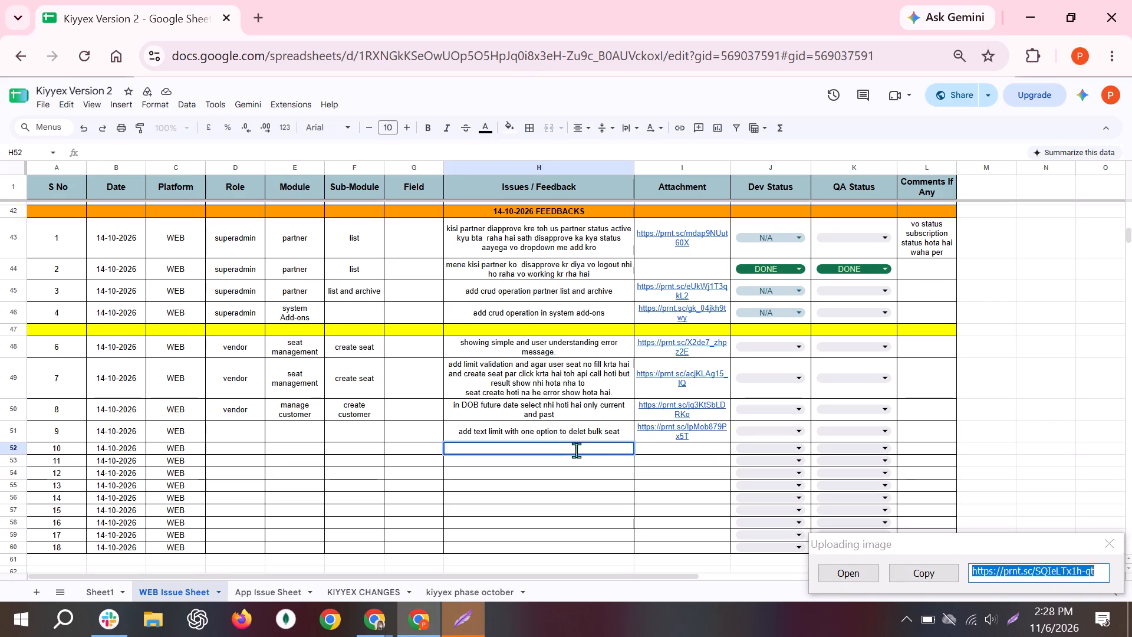
key("ctrl+v")
key("Return")
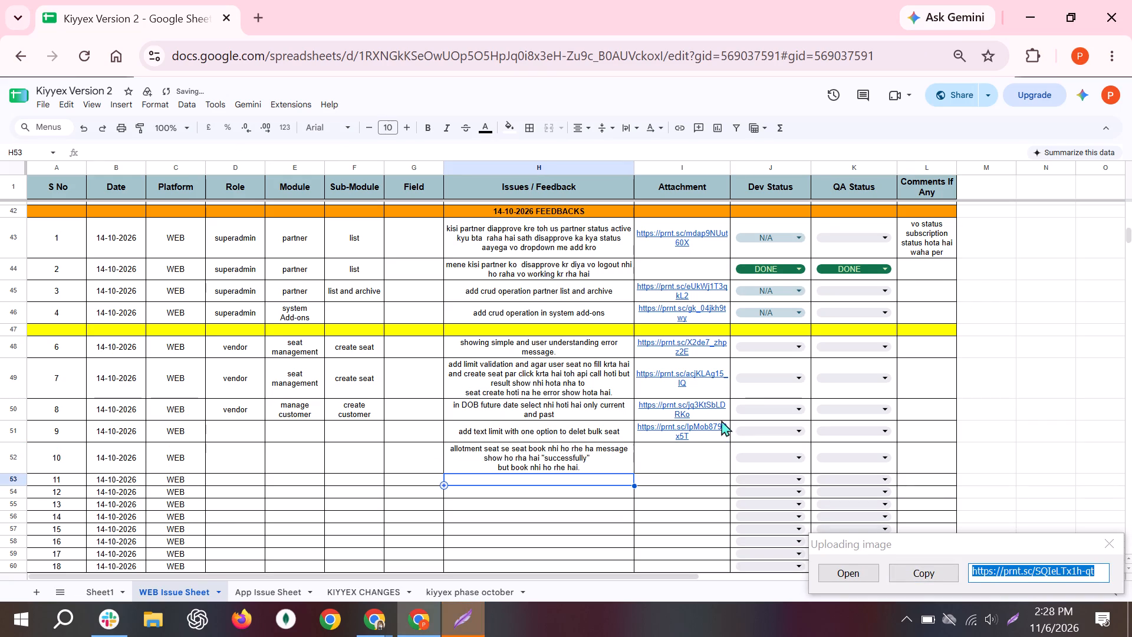
Copy the uploaded screenshot's prnt.sc link and paste it into the Attachment cell of issue 10.
left_click(686, 454)
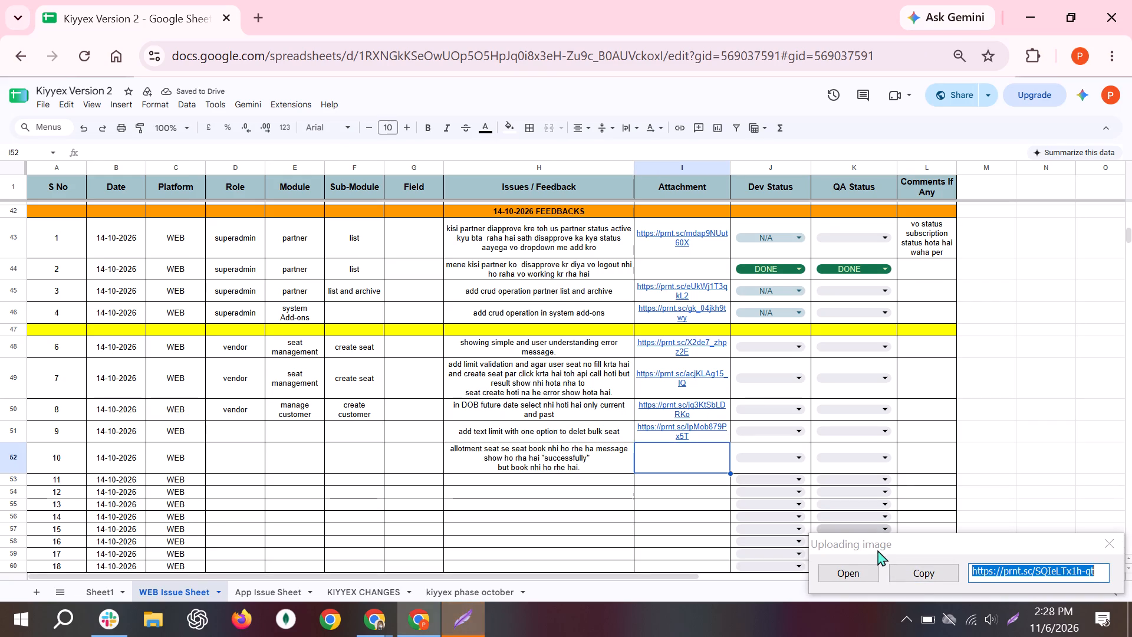
left_click(917, 574)
key("ctrl+v")
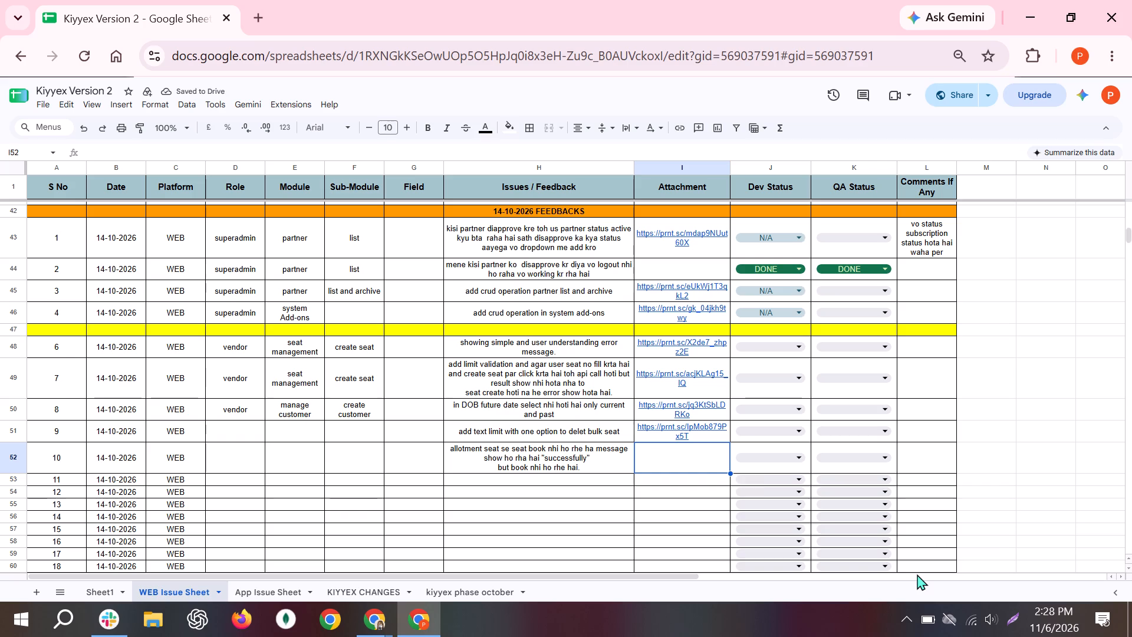
Fill in issue 9 with the Role "vendor" and the Module "seat management".
key("Left")
key("Left")
key("Left")
key("Left")
key("Left")
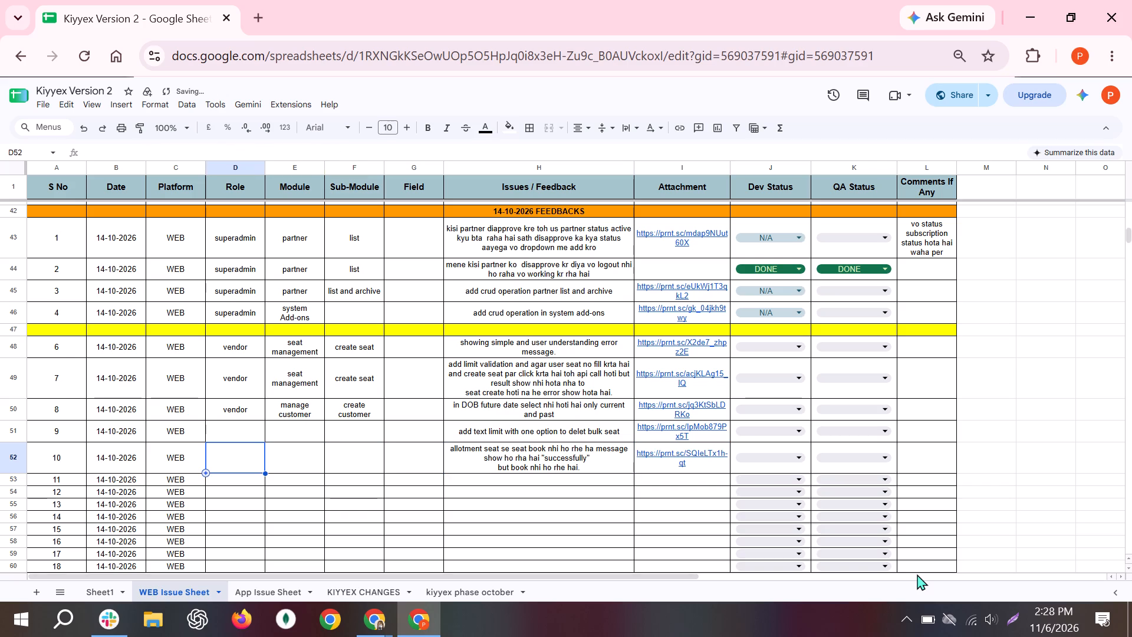
key("Up")
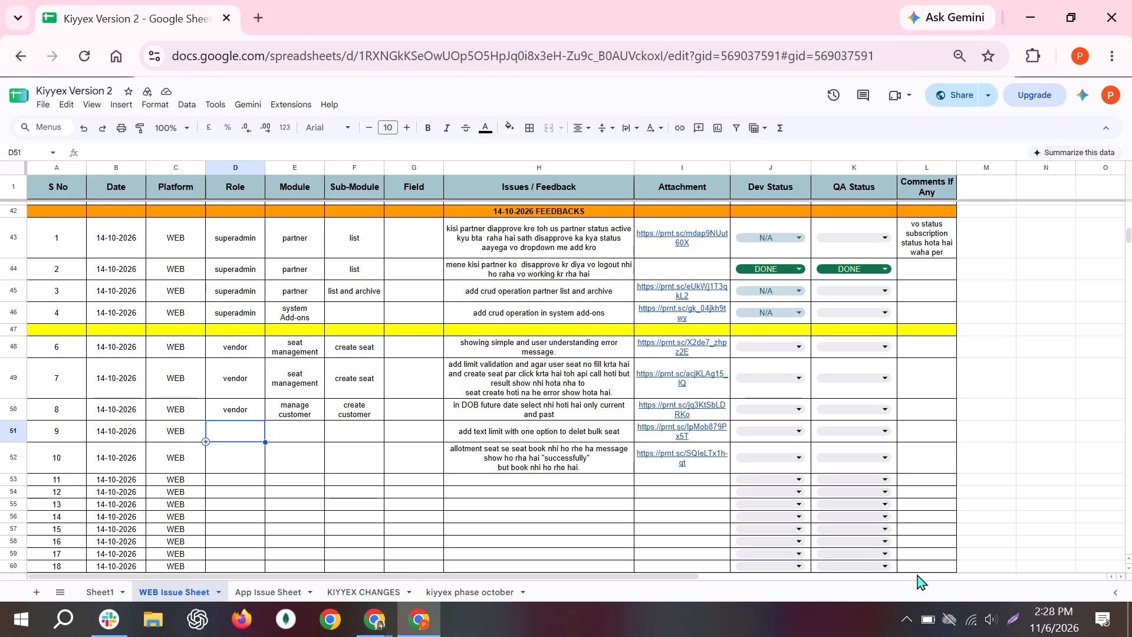
key("v")
key("Right")
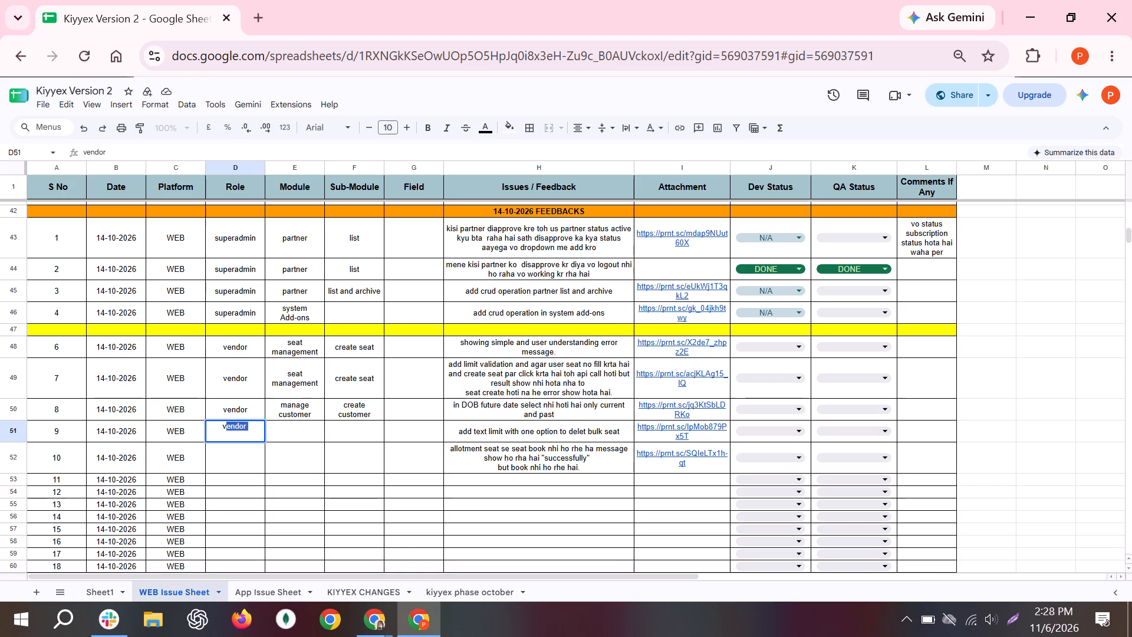
type("sea")
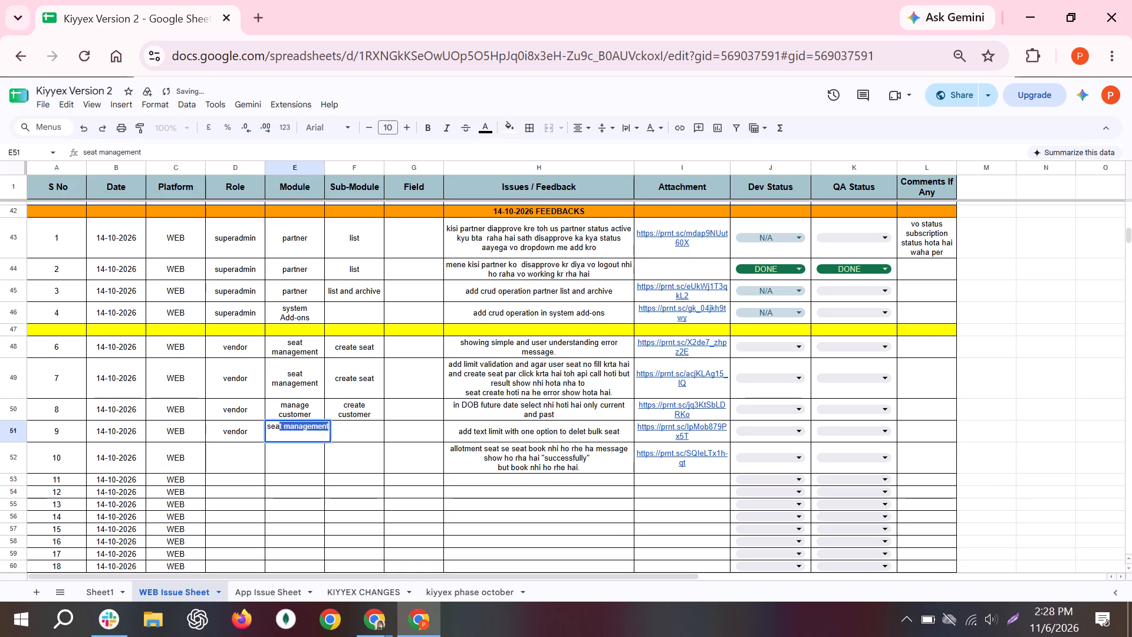
key("Right")
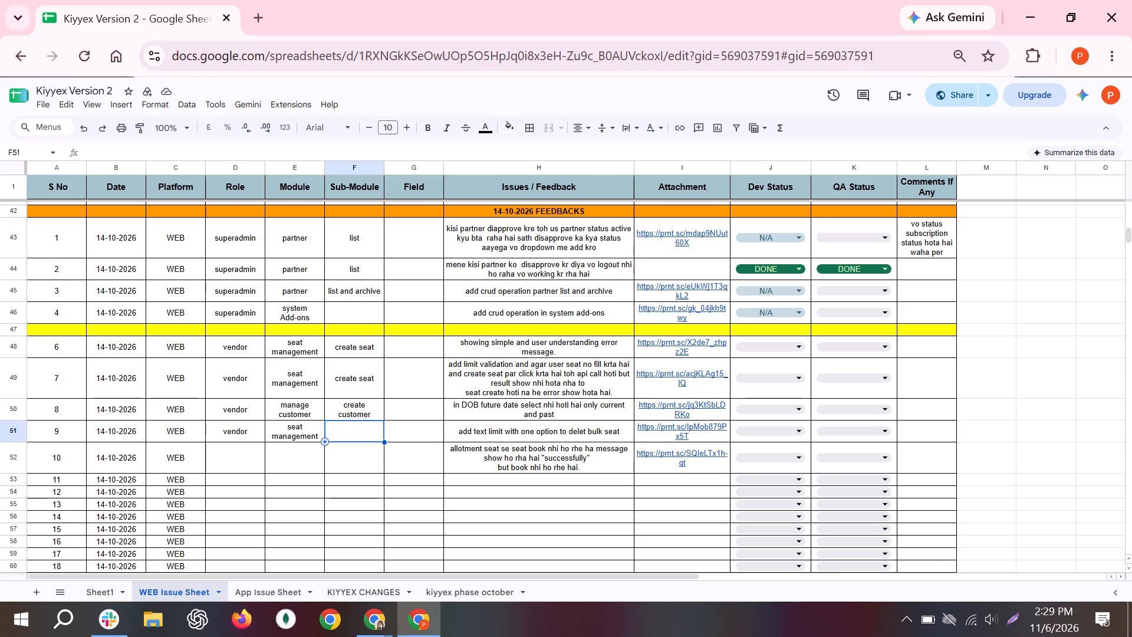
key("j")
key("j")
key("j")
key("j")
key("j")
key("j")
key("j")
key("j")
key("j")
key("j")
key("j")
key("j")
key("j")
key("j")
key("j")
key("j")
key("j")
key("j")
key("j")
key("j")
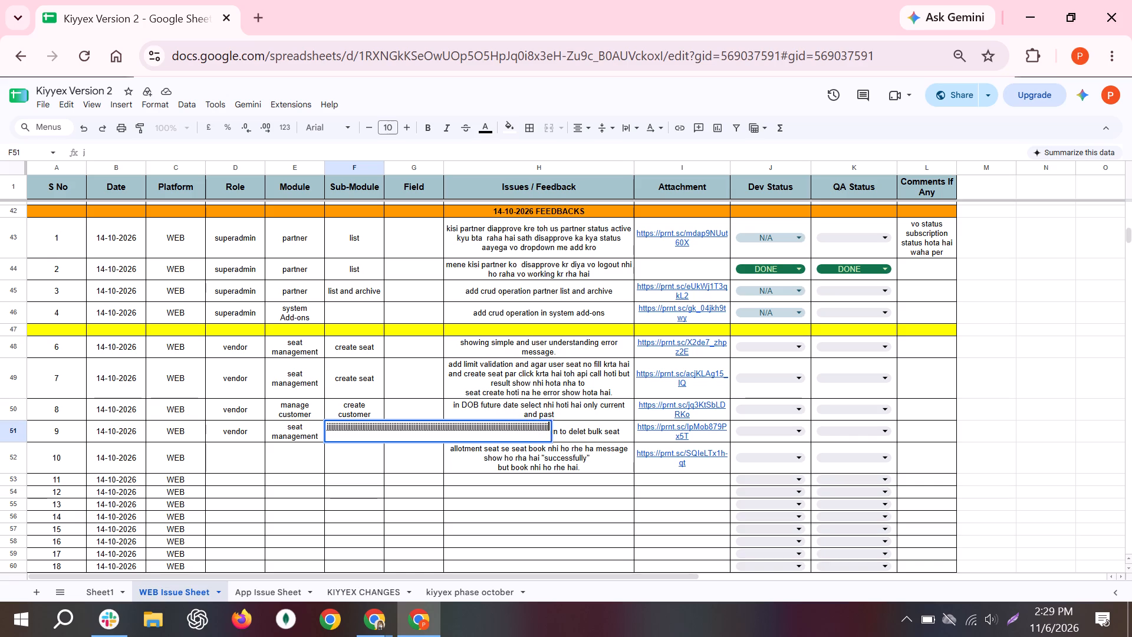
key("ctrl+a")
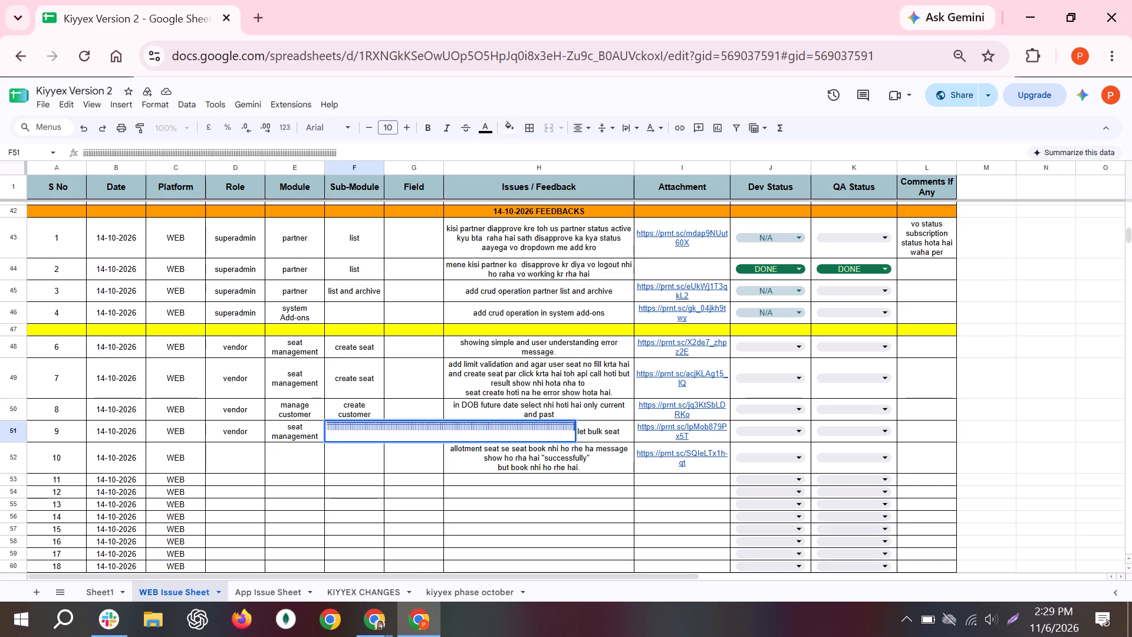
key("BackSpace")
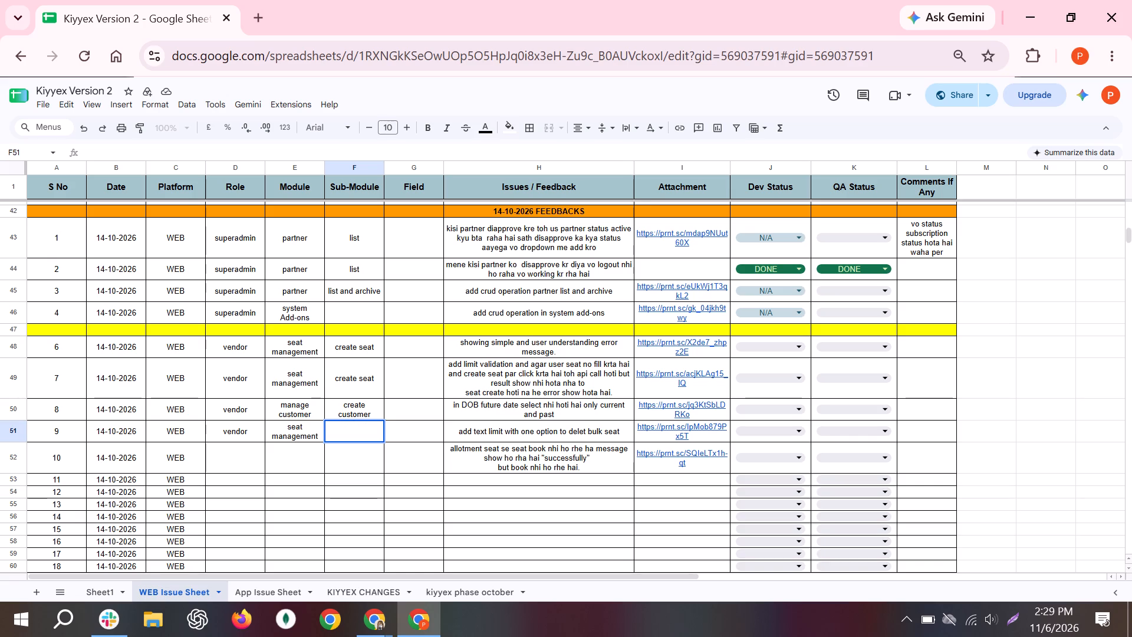
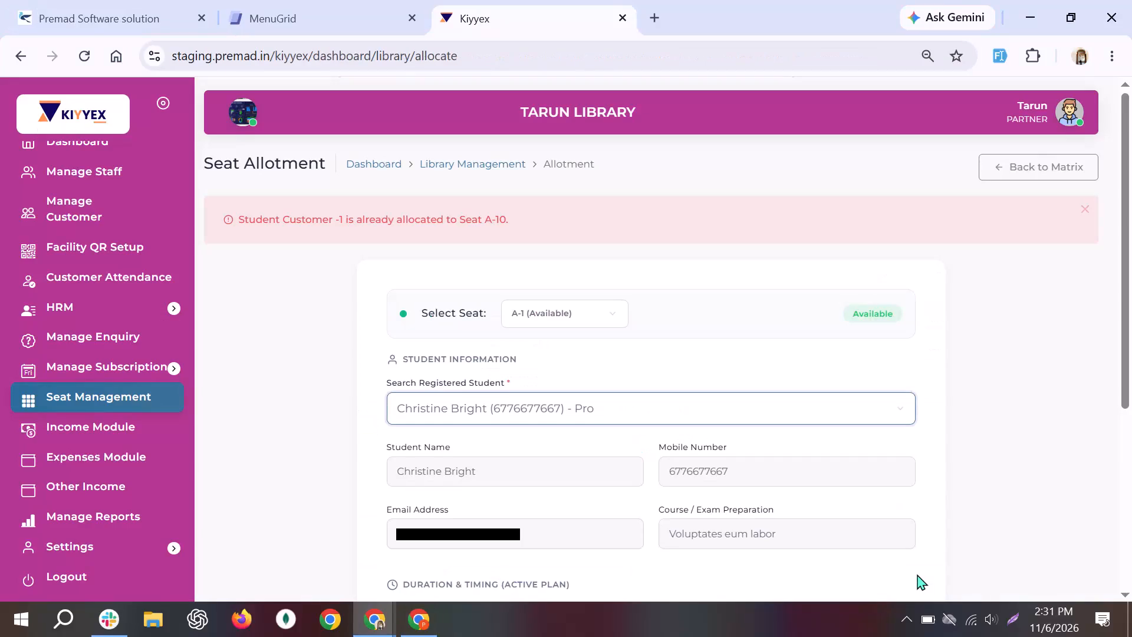
Confirm the allotment of seat A-1 to the selected student with the Pro plan.
scroll(917, 574, "down", 2)
scroll(882, 422, "down", 7)
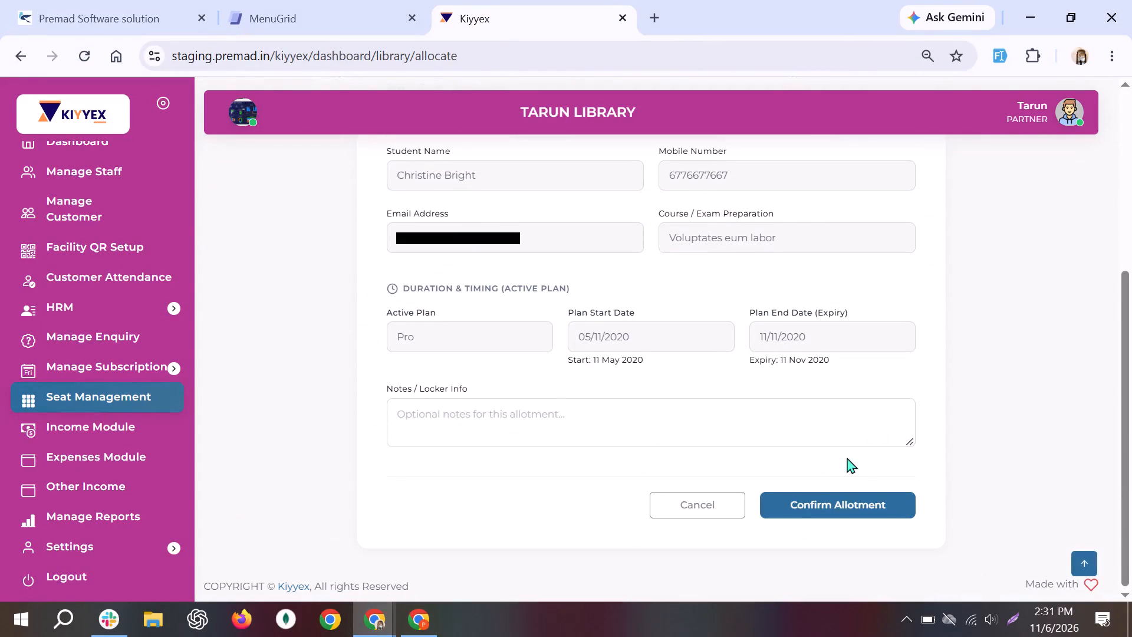
left_click(823, 500)
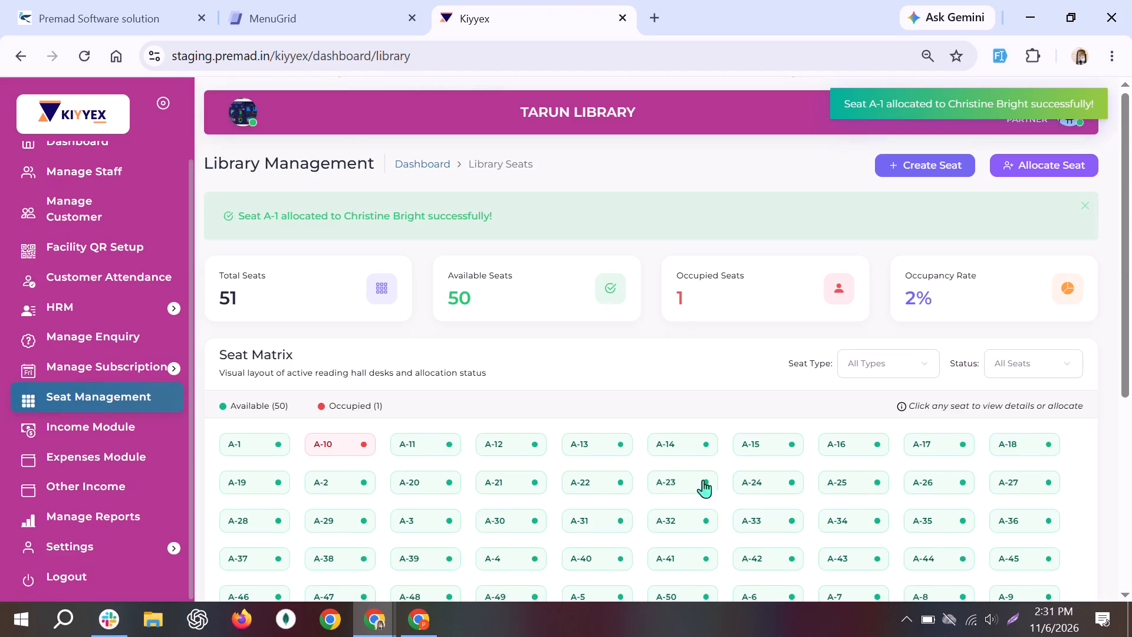
Create a subscription add-on titled "free water" with an amount of 10 per month.
left_click(163, 370)
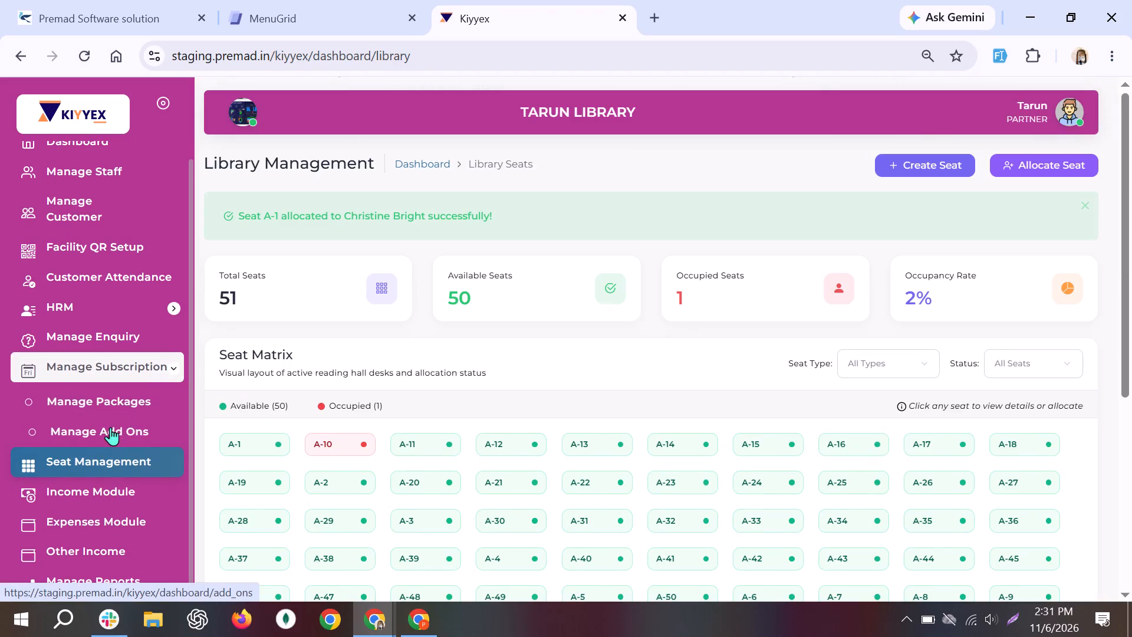
left_click(110, 427)
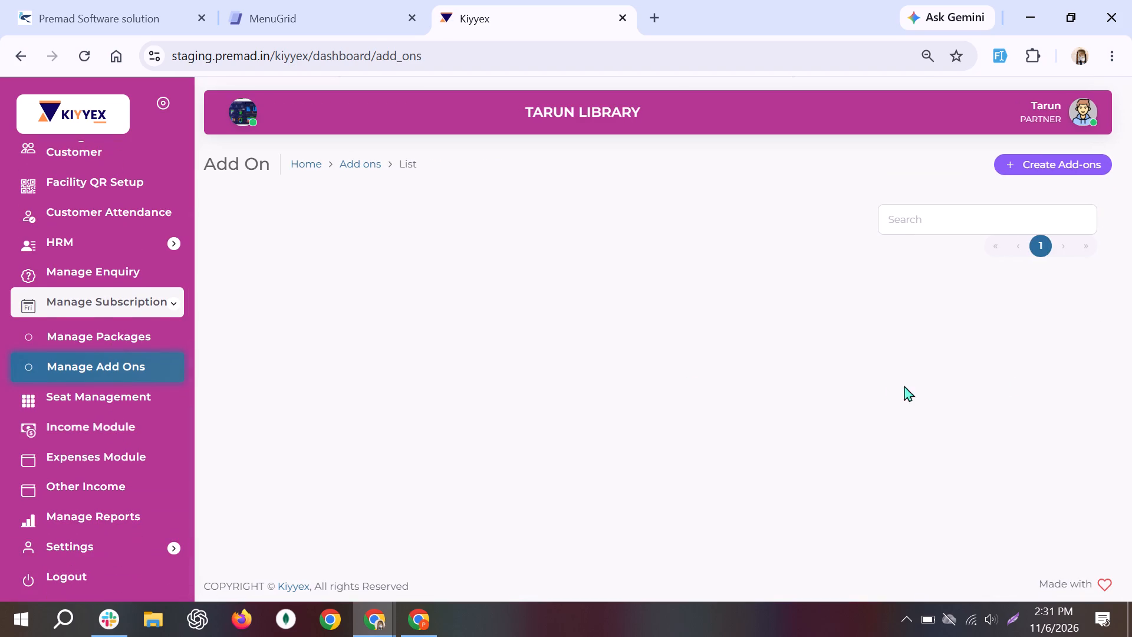
left_click(1036, 163)
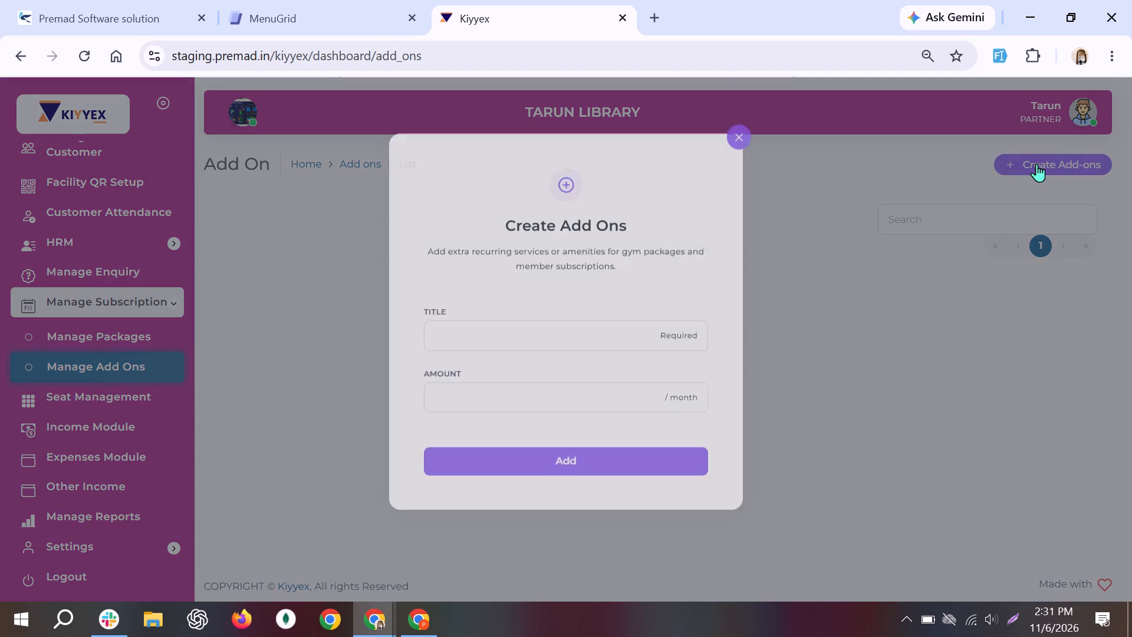
left_click(537, 350)
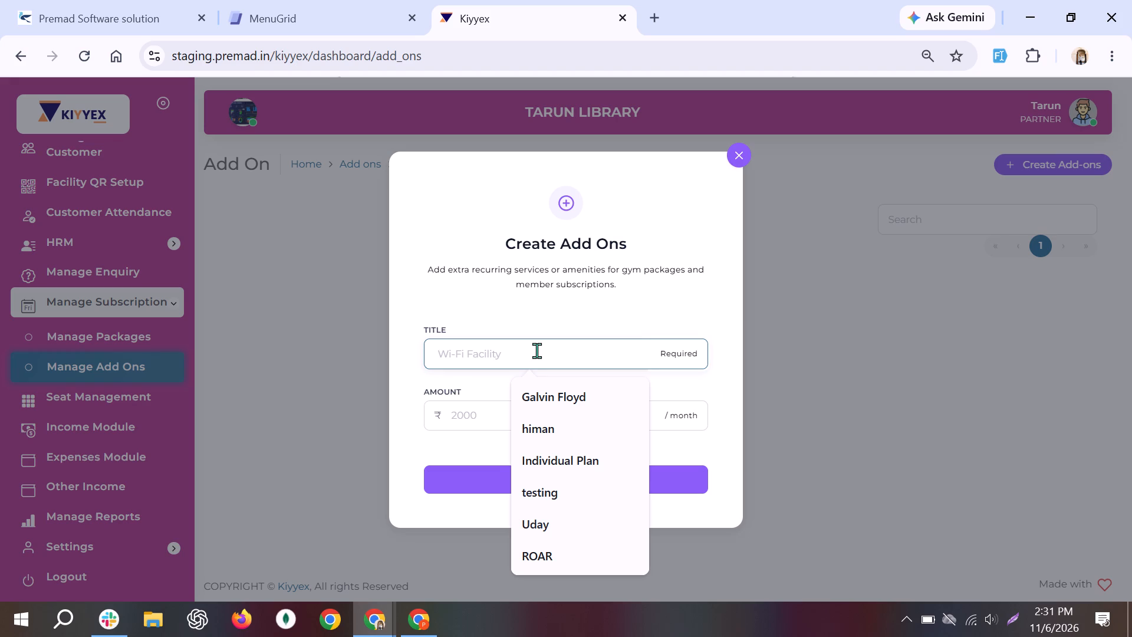
type("free water")
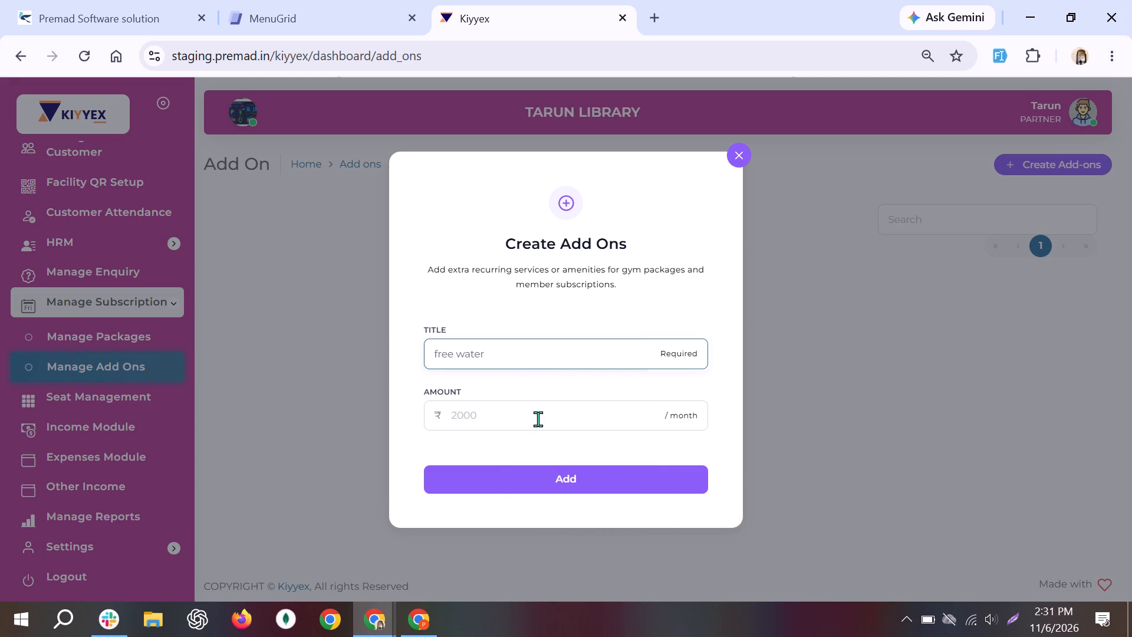
left_click(538, 419)
key("1")
key("0")
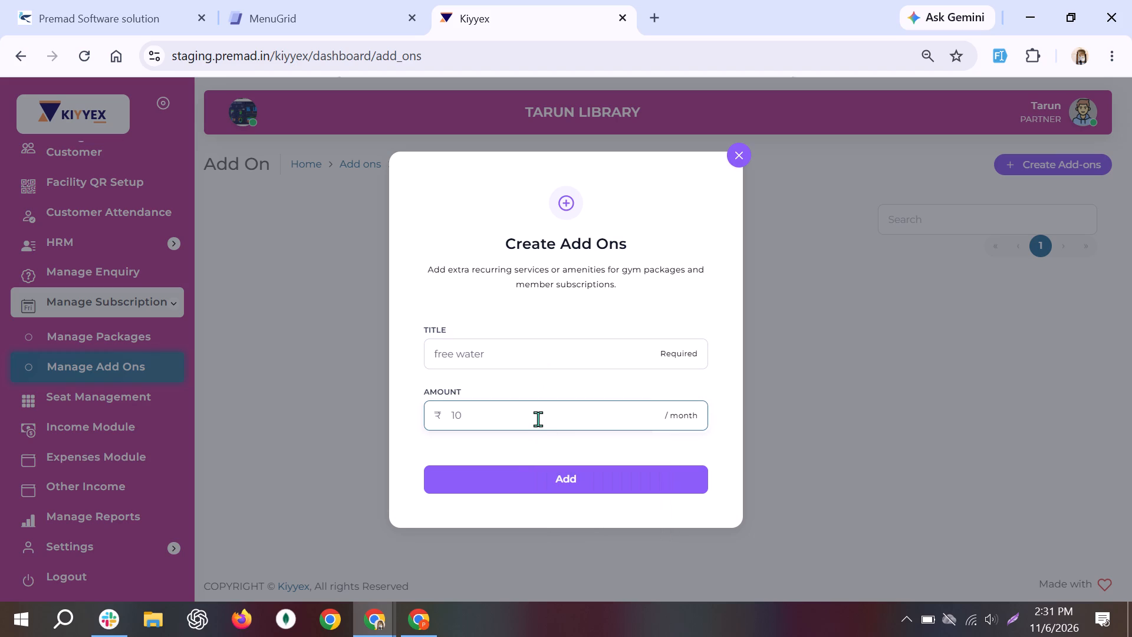
left_click(554, 481)
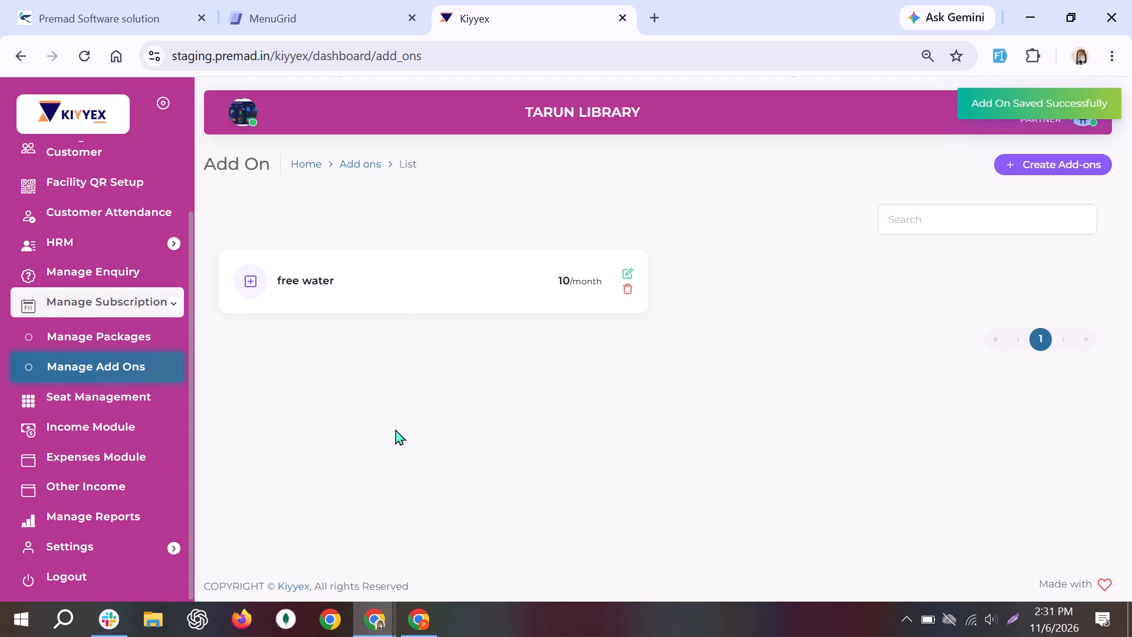
Open the subscription packages list and view the form for creating a package.
left_click(73, 340)
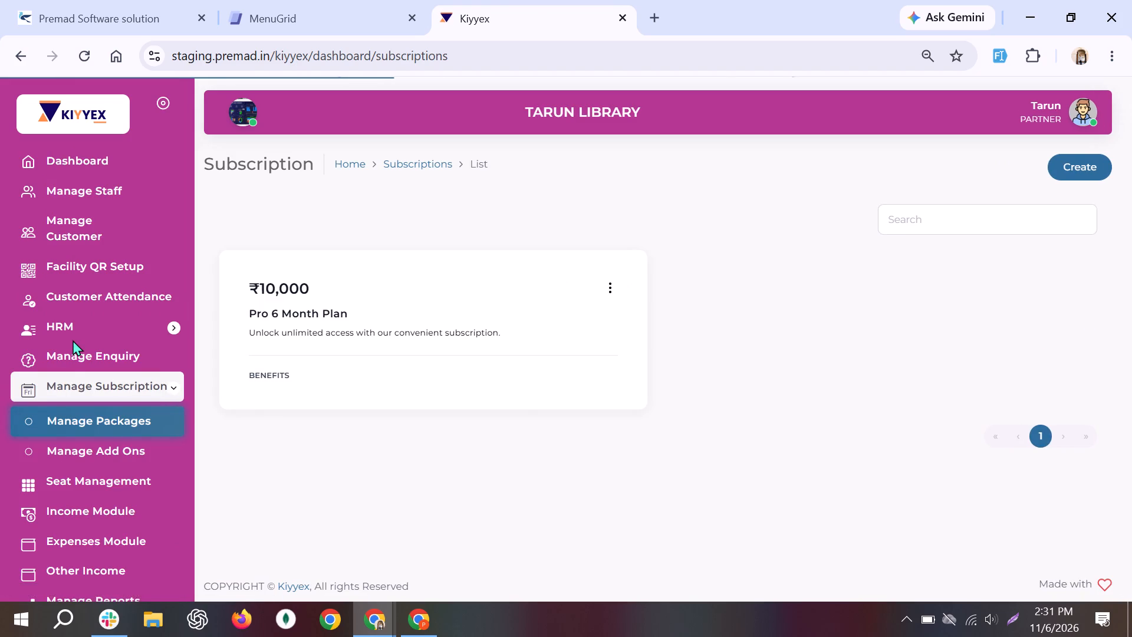
left_click(1097, 165)
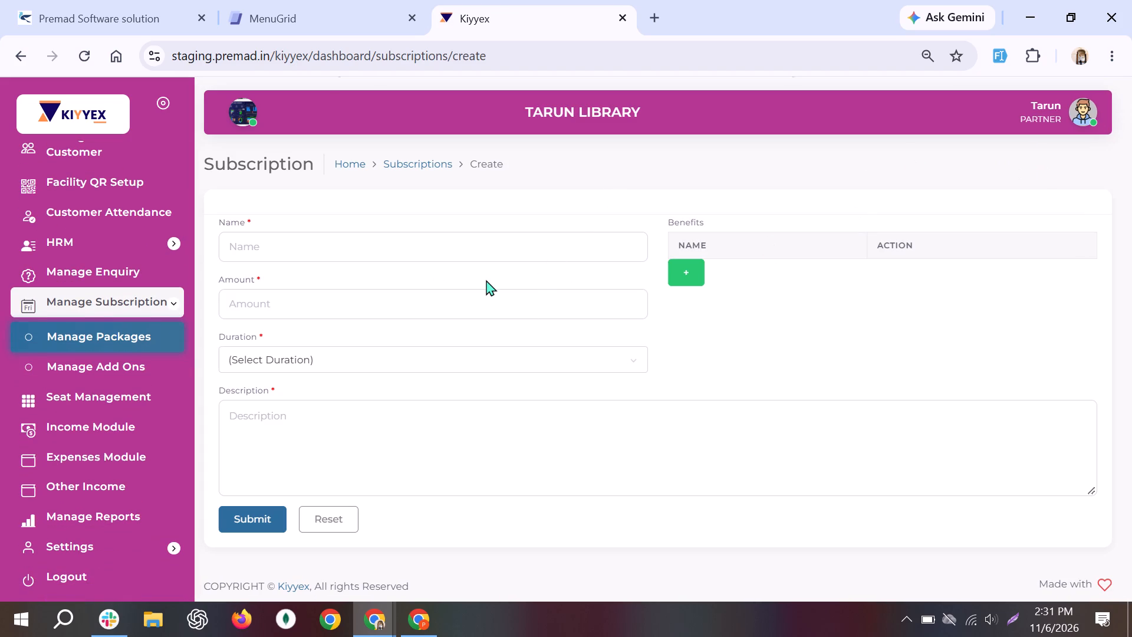
Go to creating a seat in Seat Management and add a new seat type named "leptop".
left_click(126, 403)
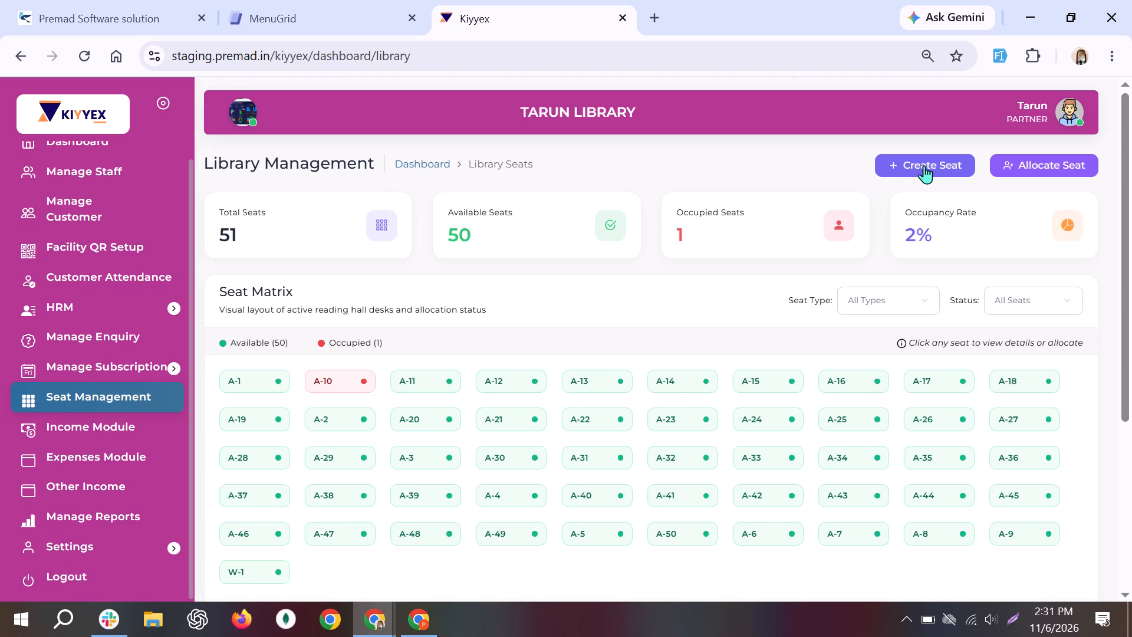
left_click(924, 165)
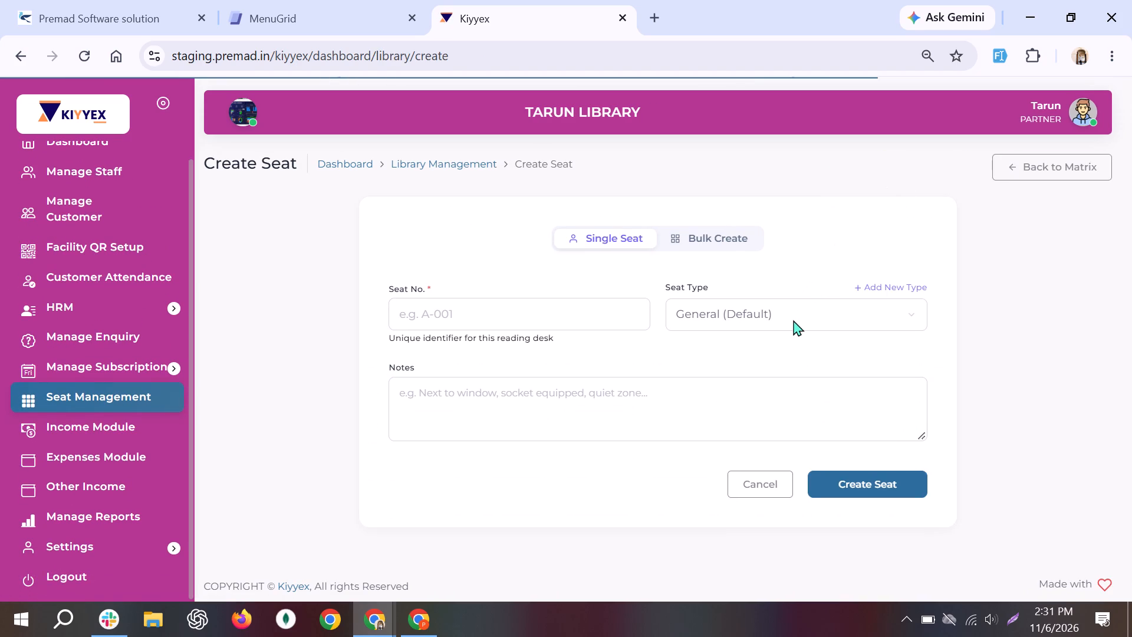
left_click(889, 287)
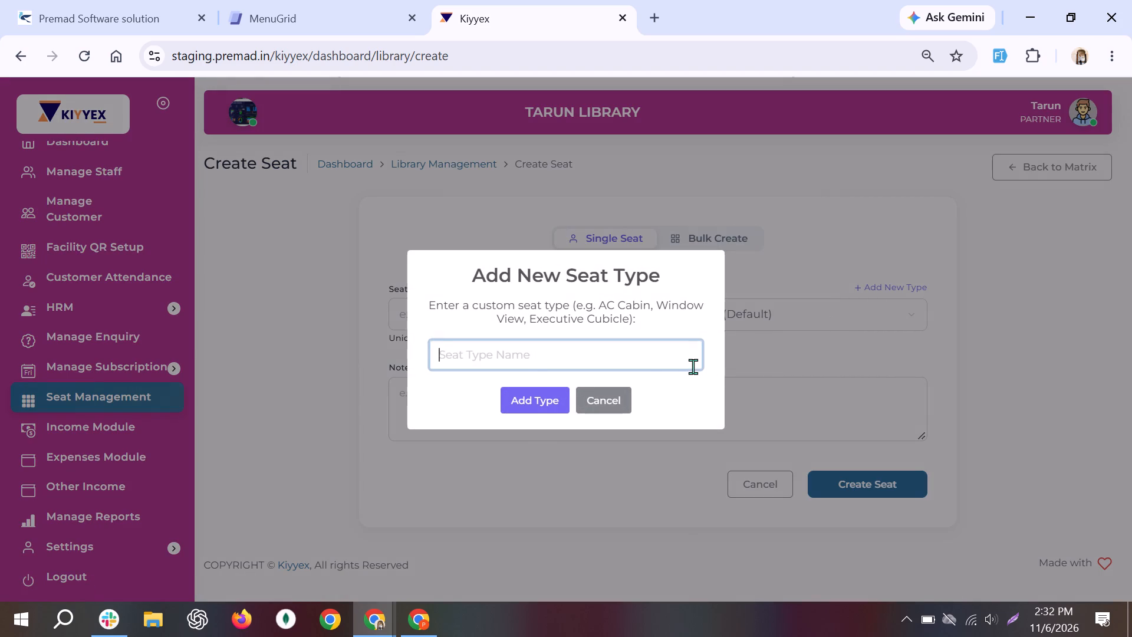
left_click(693, 366)
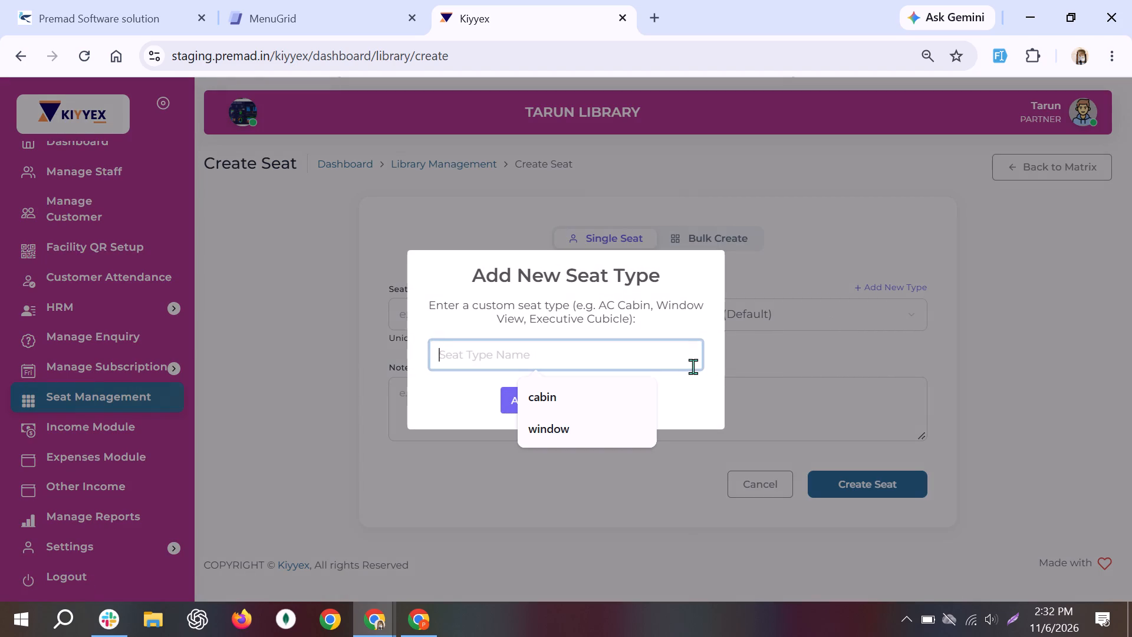
type("leptop")
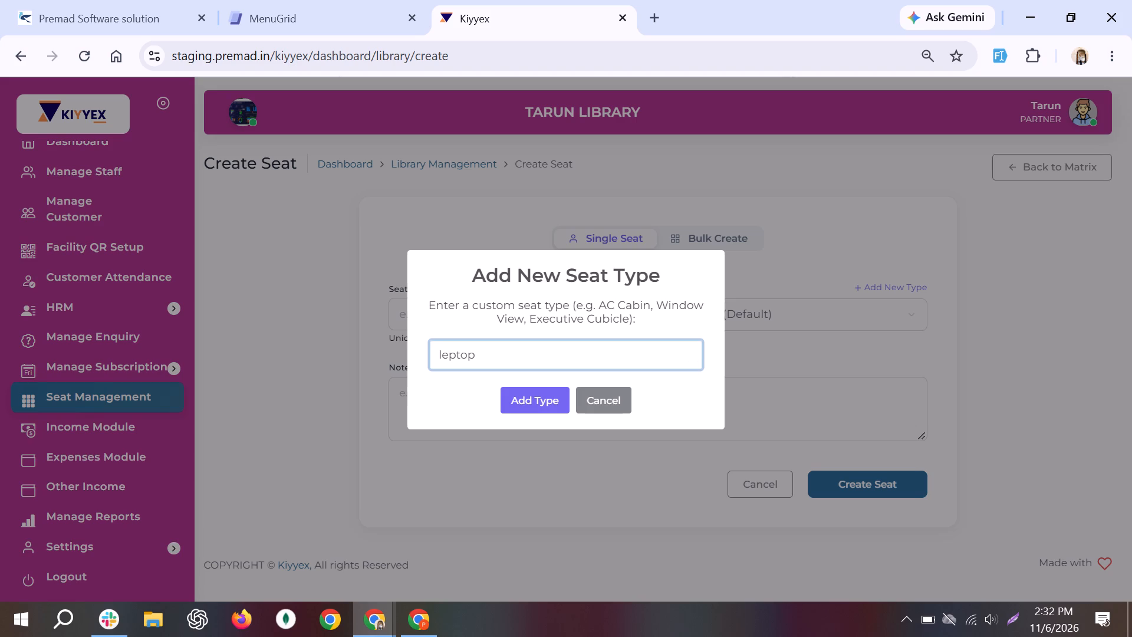
left_click(544, 390)
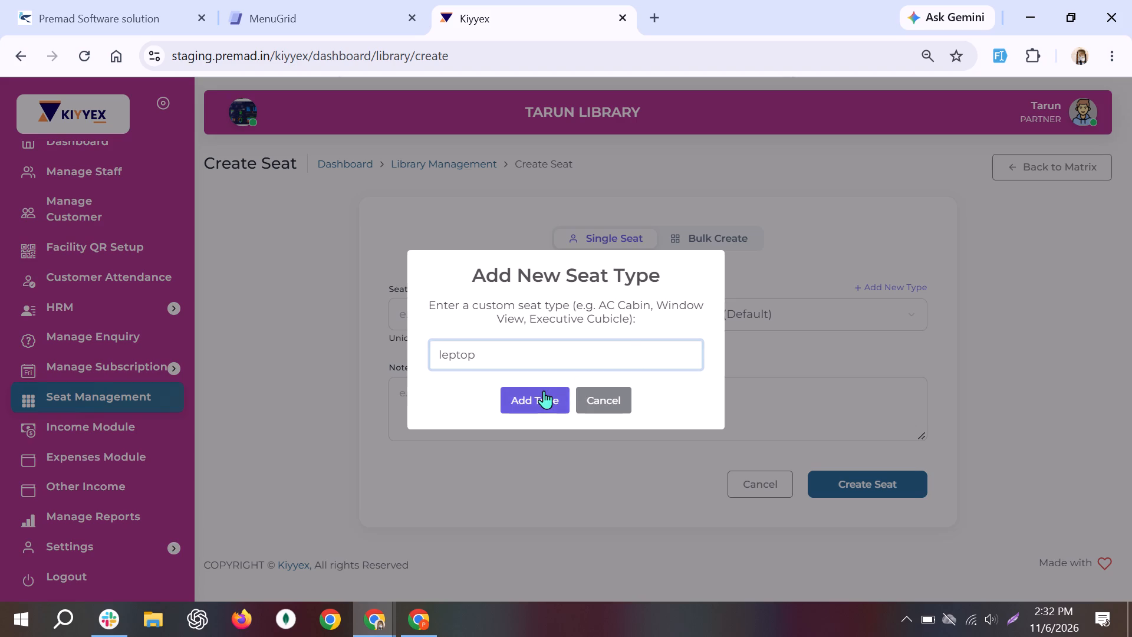
left_click(745, 374)
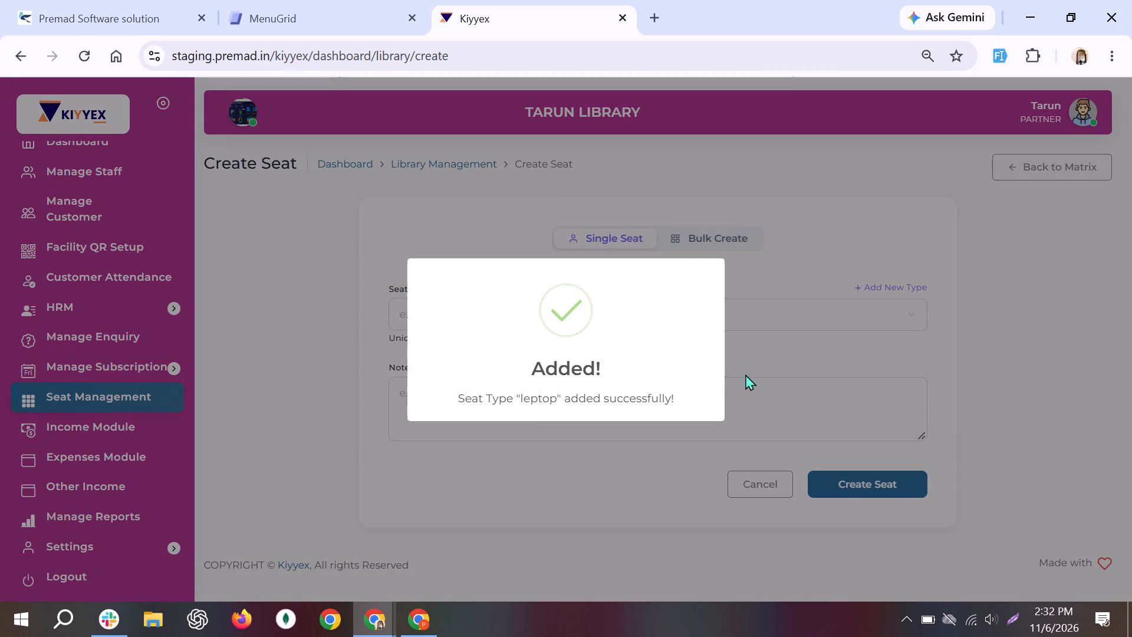
Create a single seat numbered "m-1" with the seat type leptop and the note "testing".
left_click(458, 326)
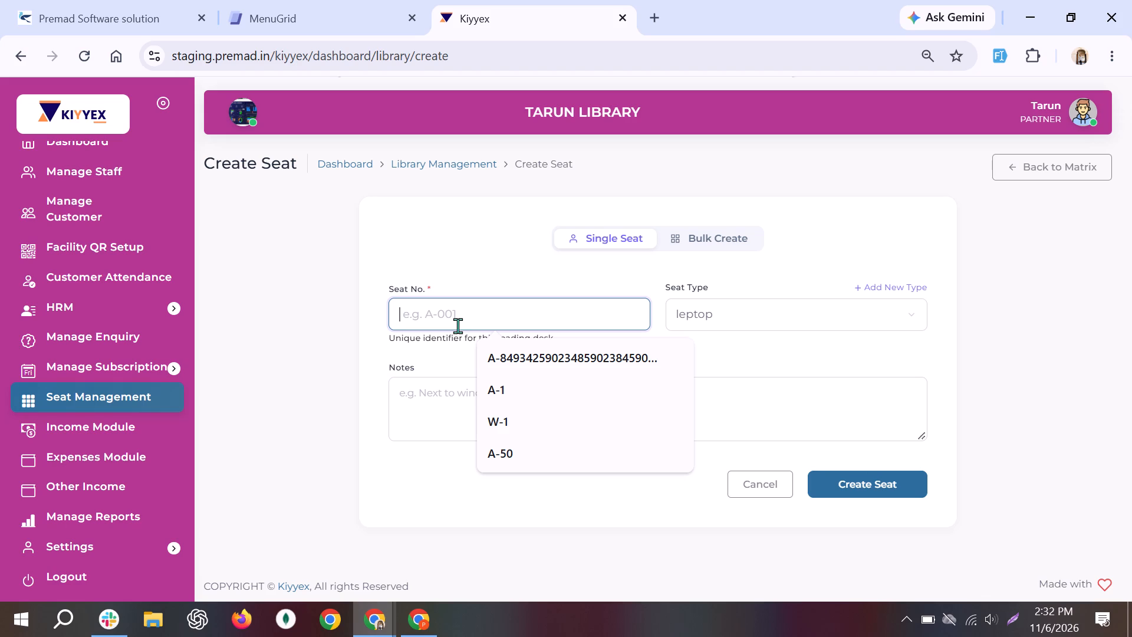
type("m-1")
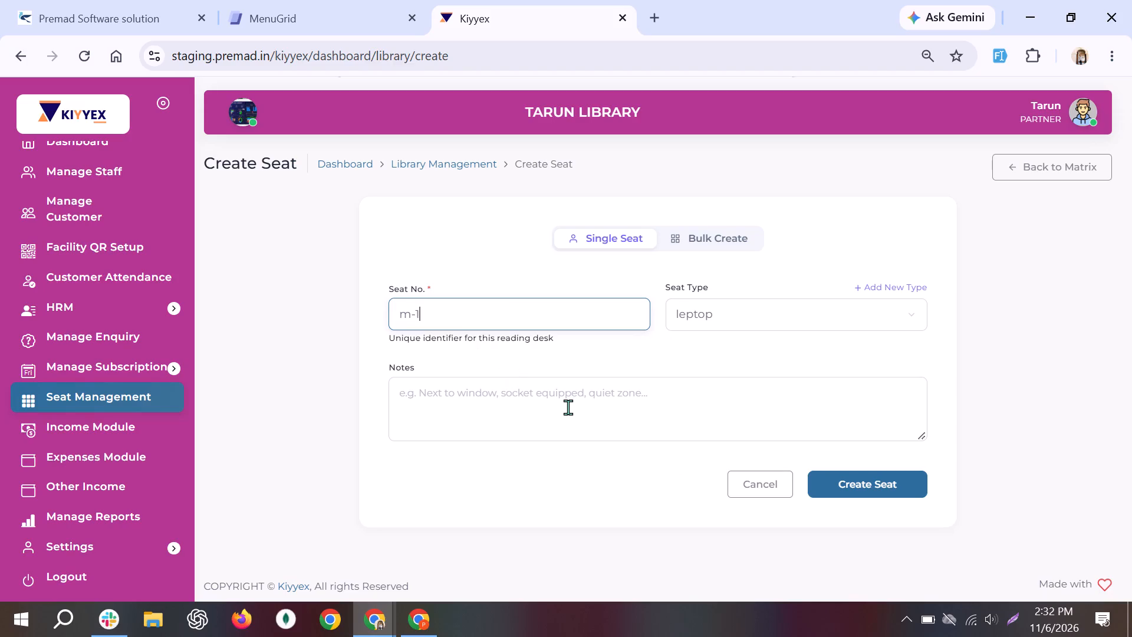
left_click(568, 407)
type("tew")
key("BackSpace")
type("sting")
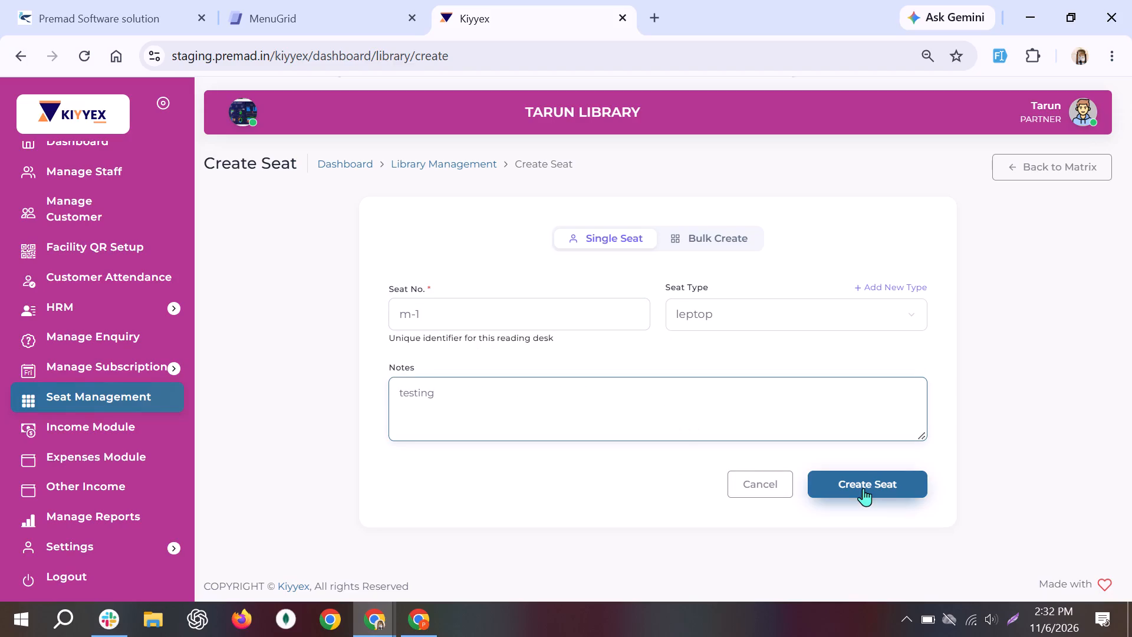
left_click(863, 488)
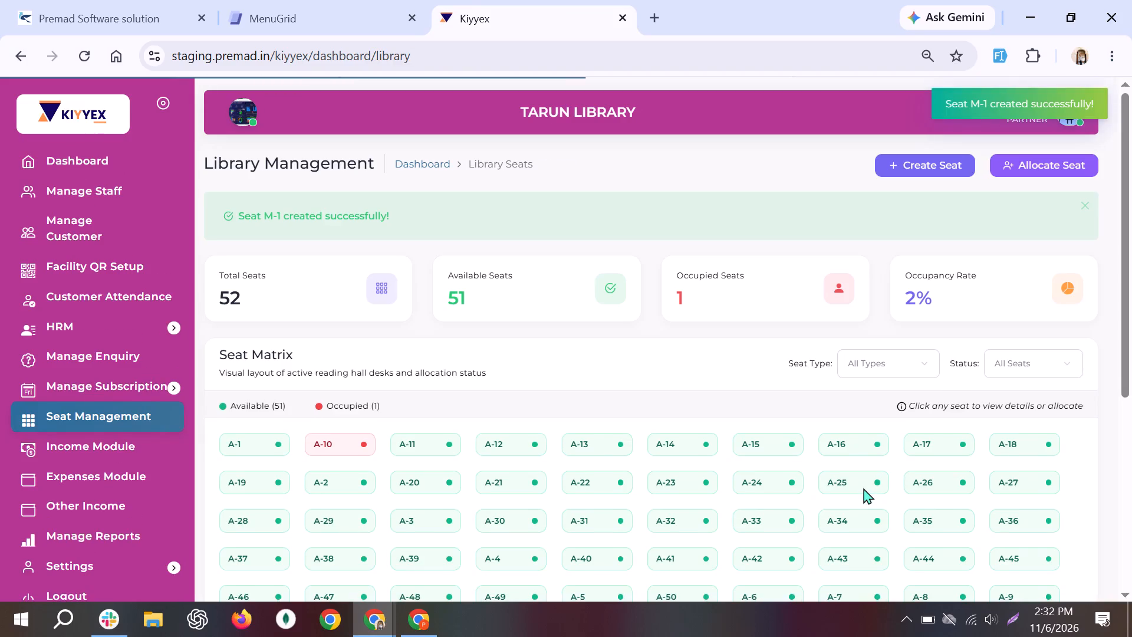
Check the Seat Matrix and the seat allocations list for the newly created seat.
scroll(863, 488, "down", 4)
scroll(863, 488, "up", 1)
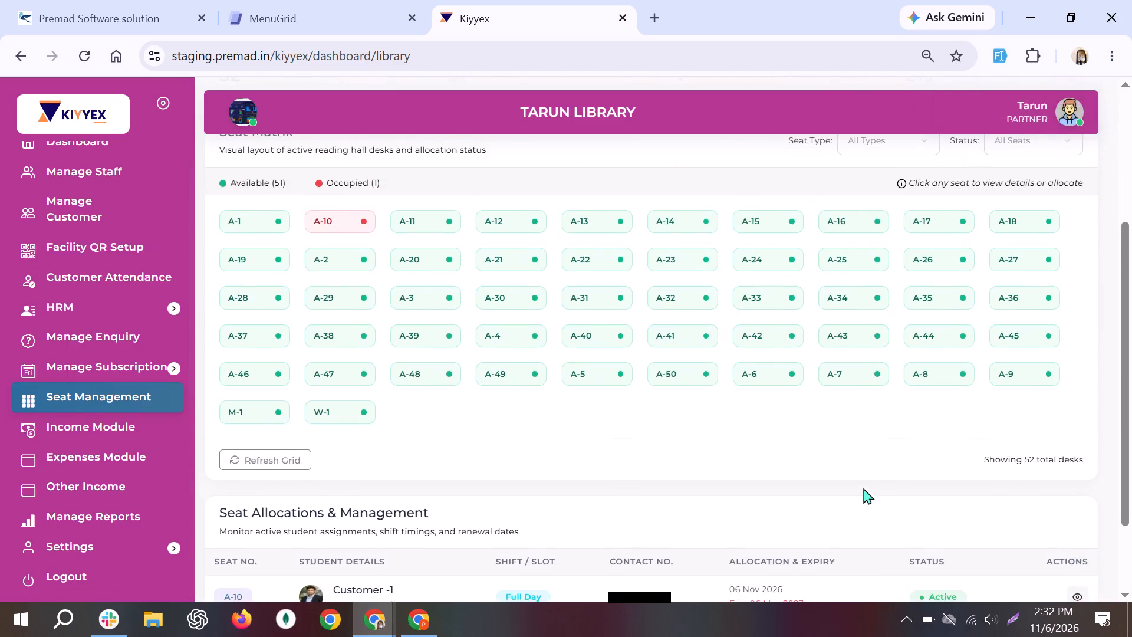
scroll(863, 488, "up", 1)
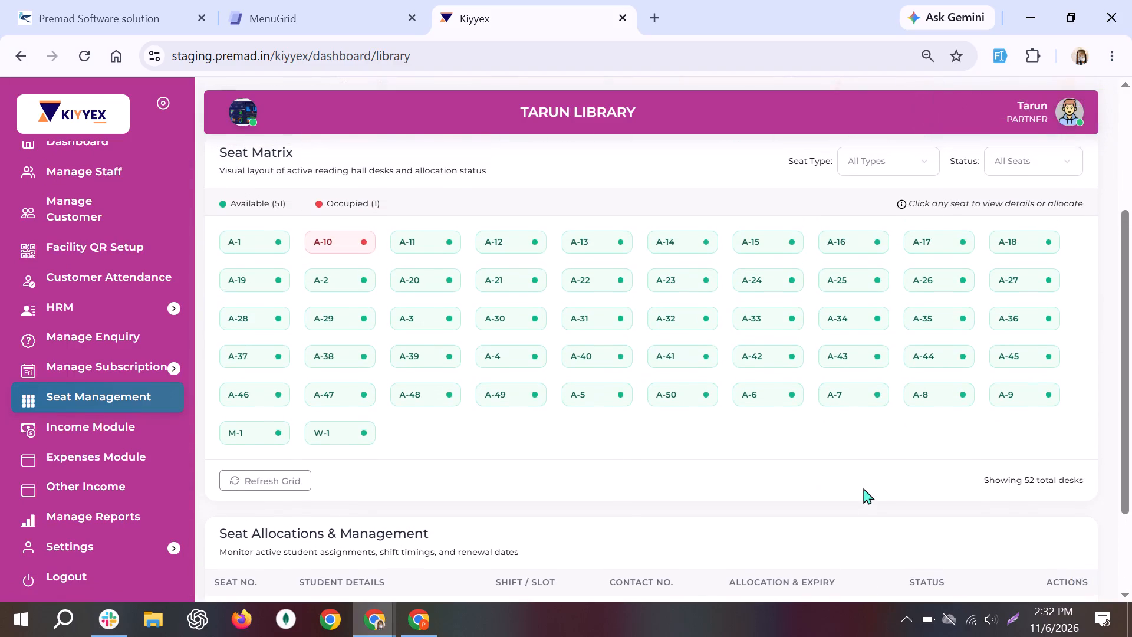
scroll(863, 488, "up", 1)
scroll(972, 257, "up", 1)
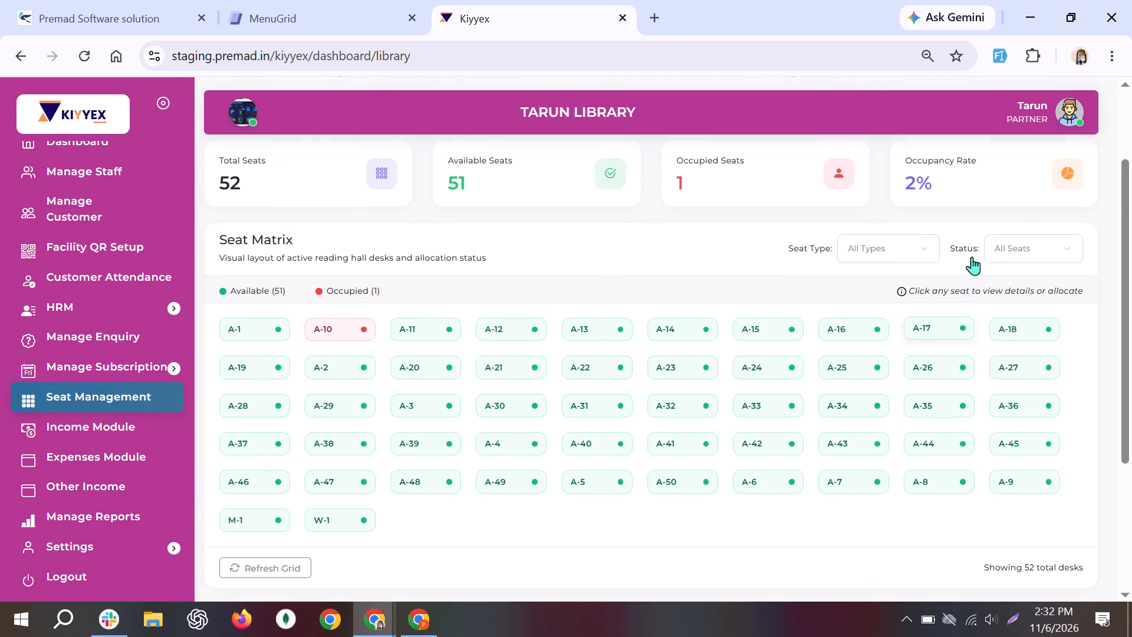
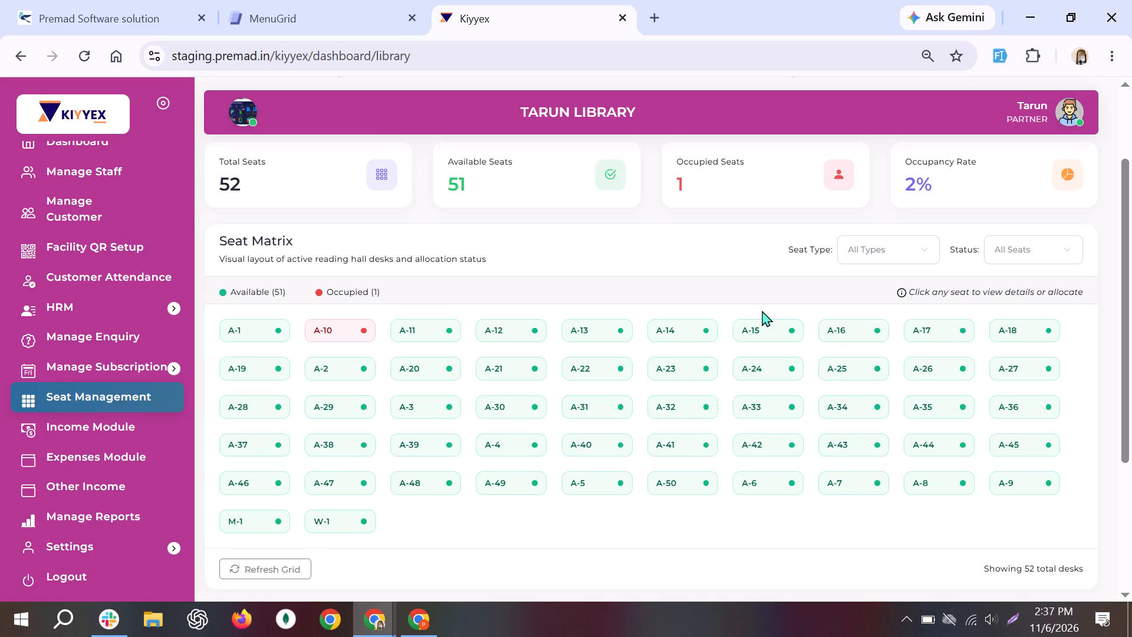
View the seat allotment form and return to the Library Management page.
scroll(762, 310, "up", 3)
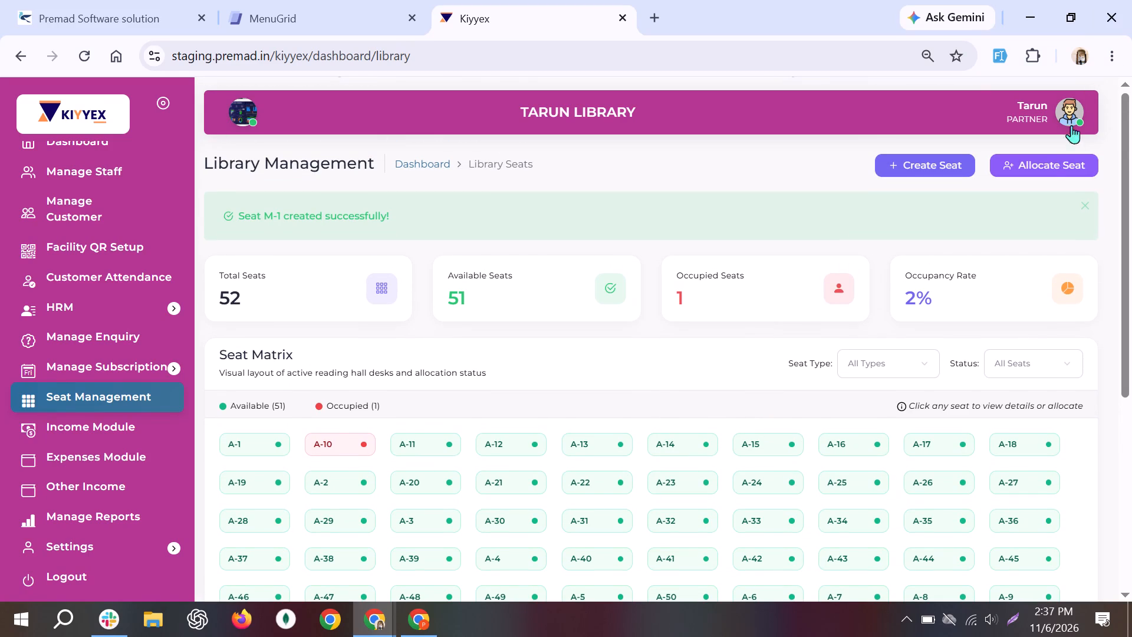
left_click(1042, 162)
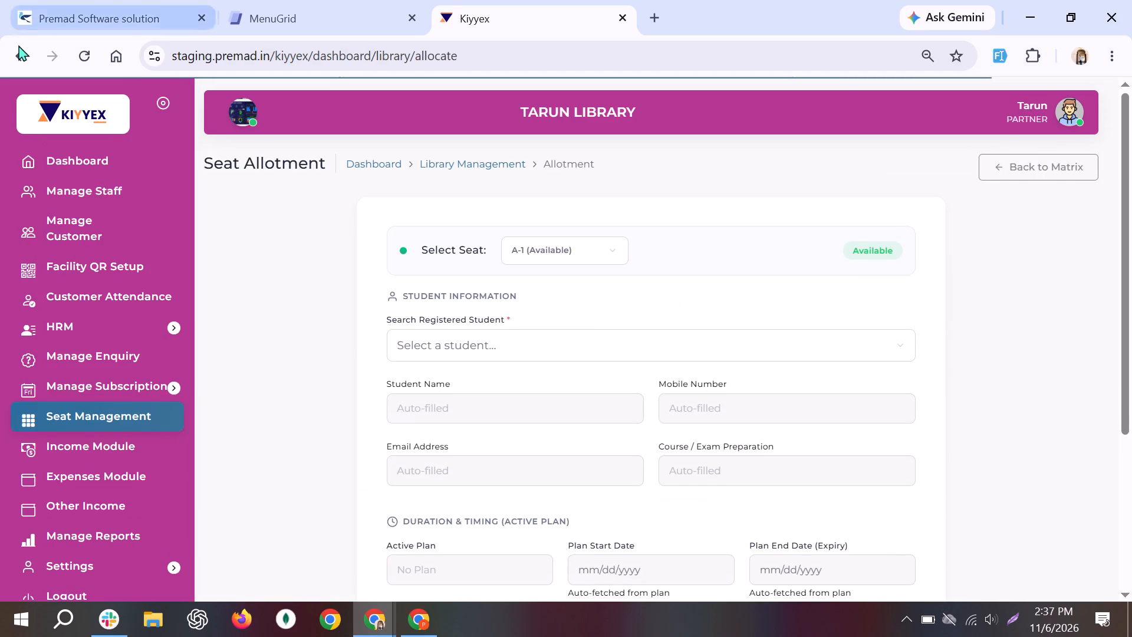
left_click(18, 50)
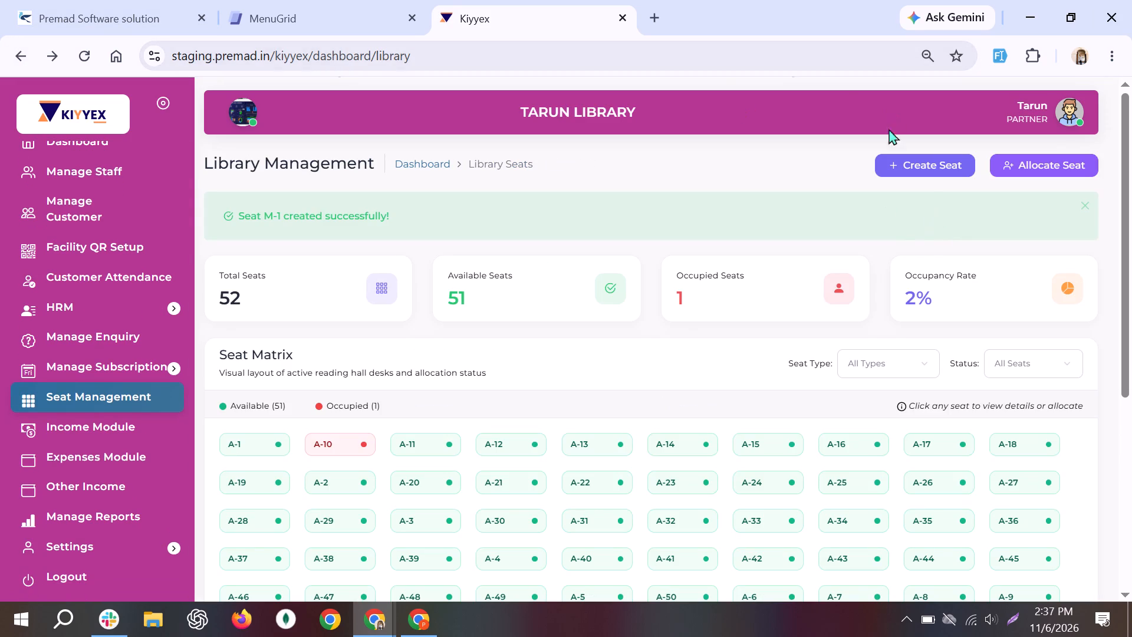
Bulk create 15 seats with prefix A, starting number 1 and the General (Default) seat type.
left_click(915, 166)
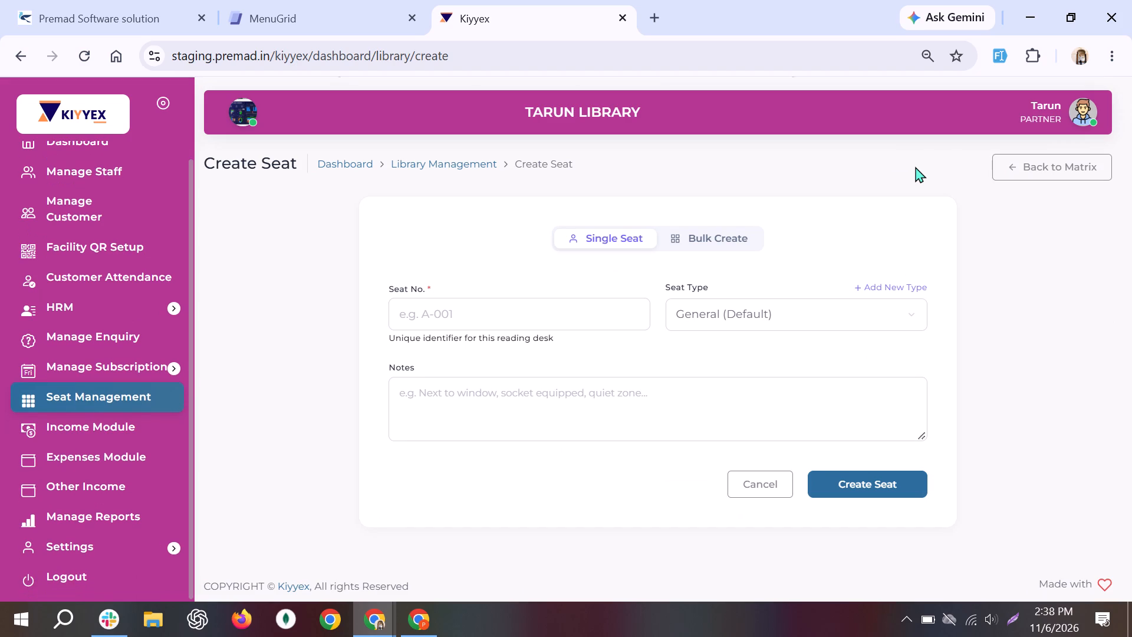
left_click(703, 241)
left_click(559, 319)
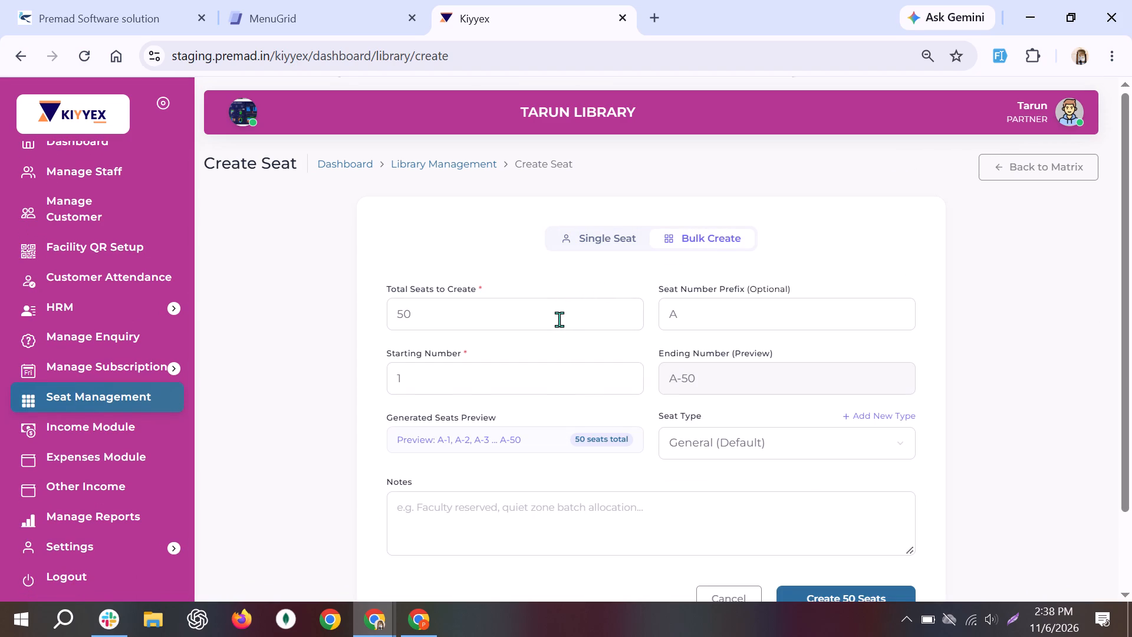
key("BackSpace")
key("BackSpace")
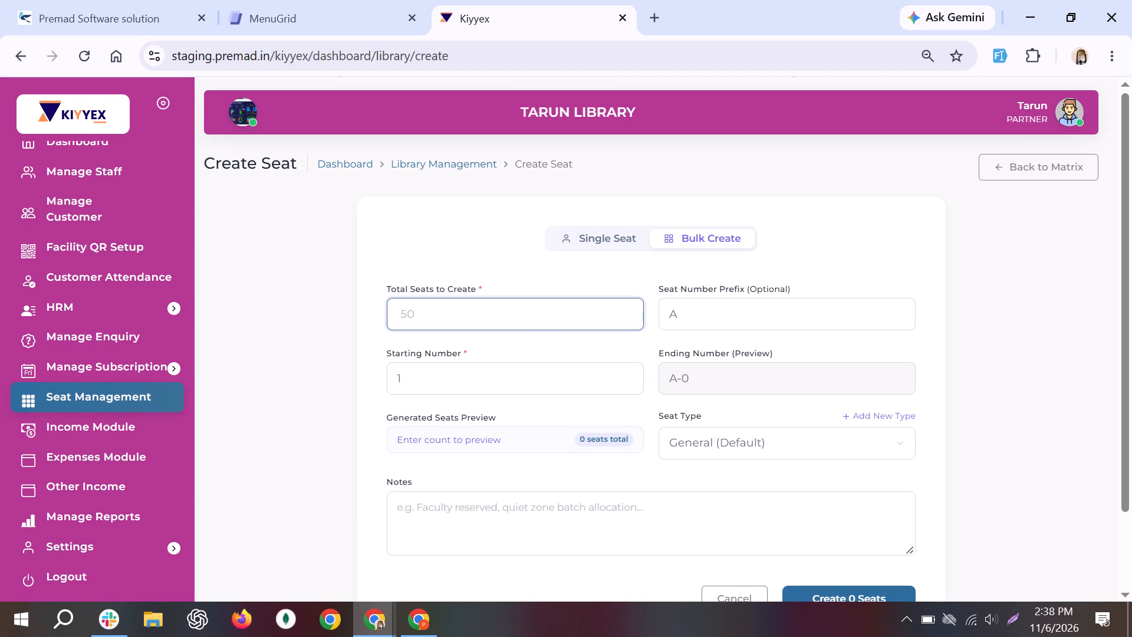
key("1")
key("5")
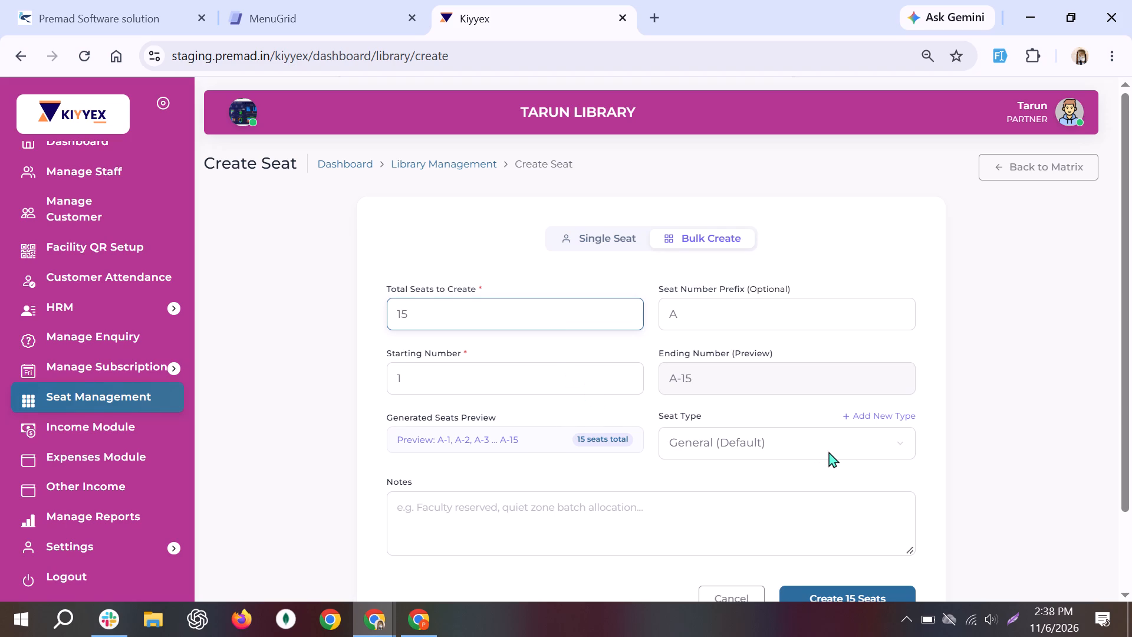
scroll(830, 452, "down", 3)
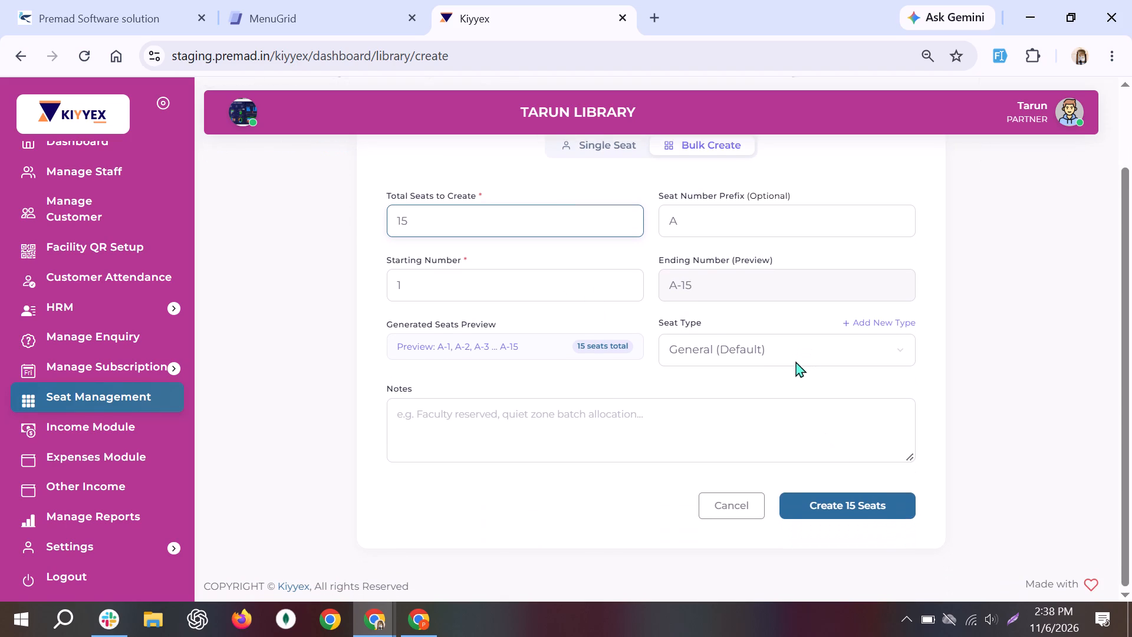
left_click(828, 500)
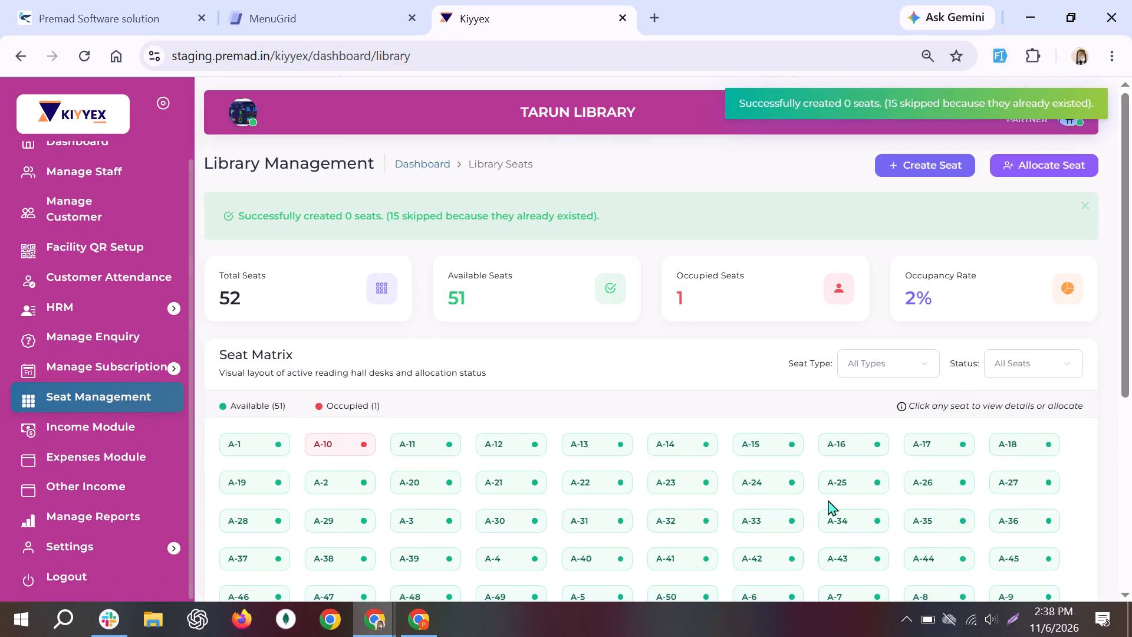
Check the Seat Matrix and the seat allocations list for the outcome of the bulk seat creation.
scroll(828, 500, "down", 3)
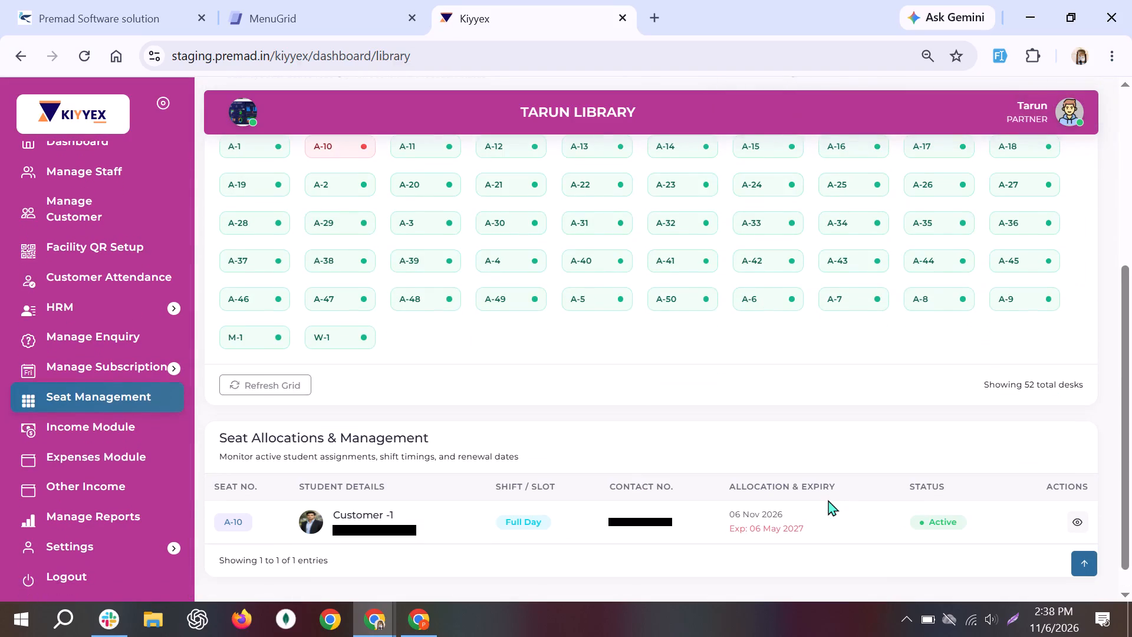
scroll(828, 500, "up", 15)
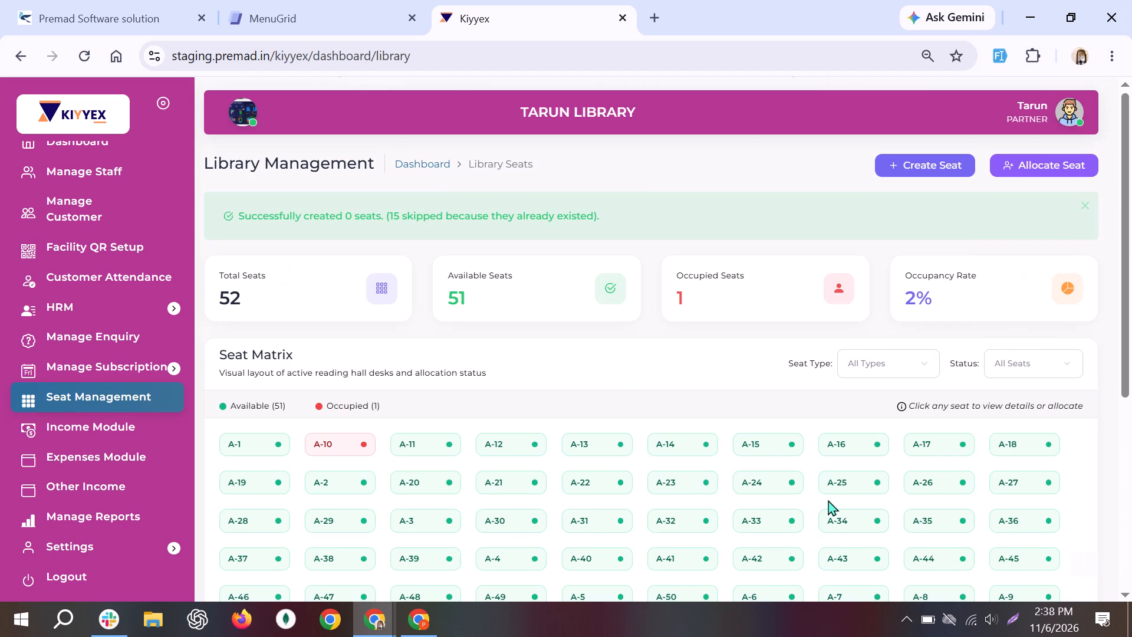
scroll(828, 500, "down", 2)
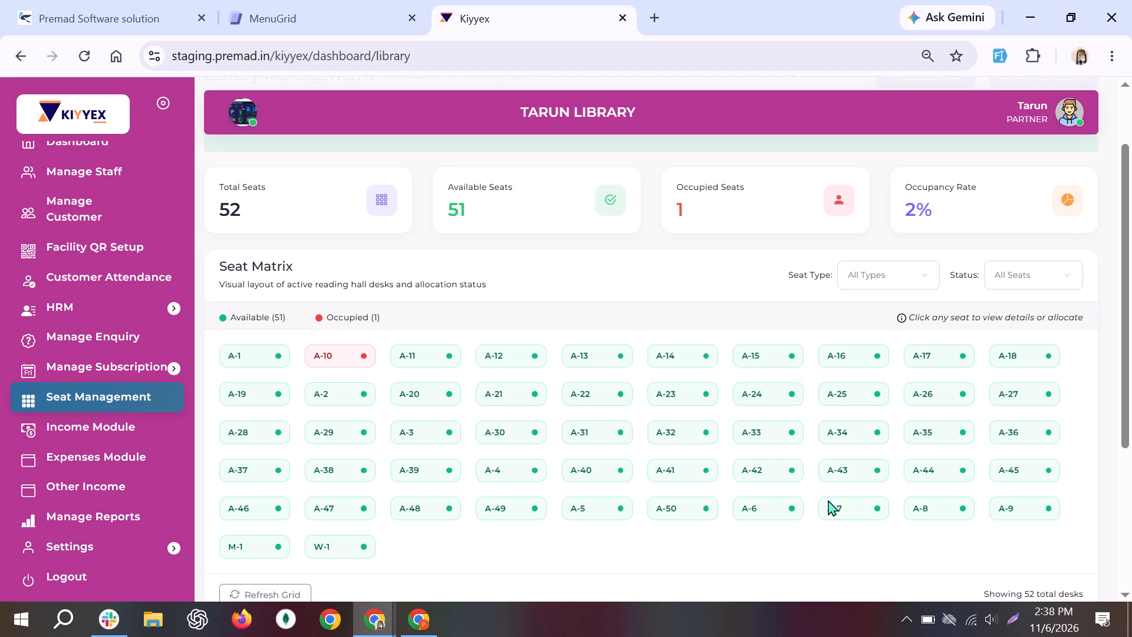
Review issue 10 in the WEB Issue Sheet in Google Sheets against the library seats page and select its empty Role cell.
key("alt+Tab")
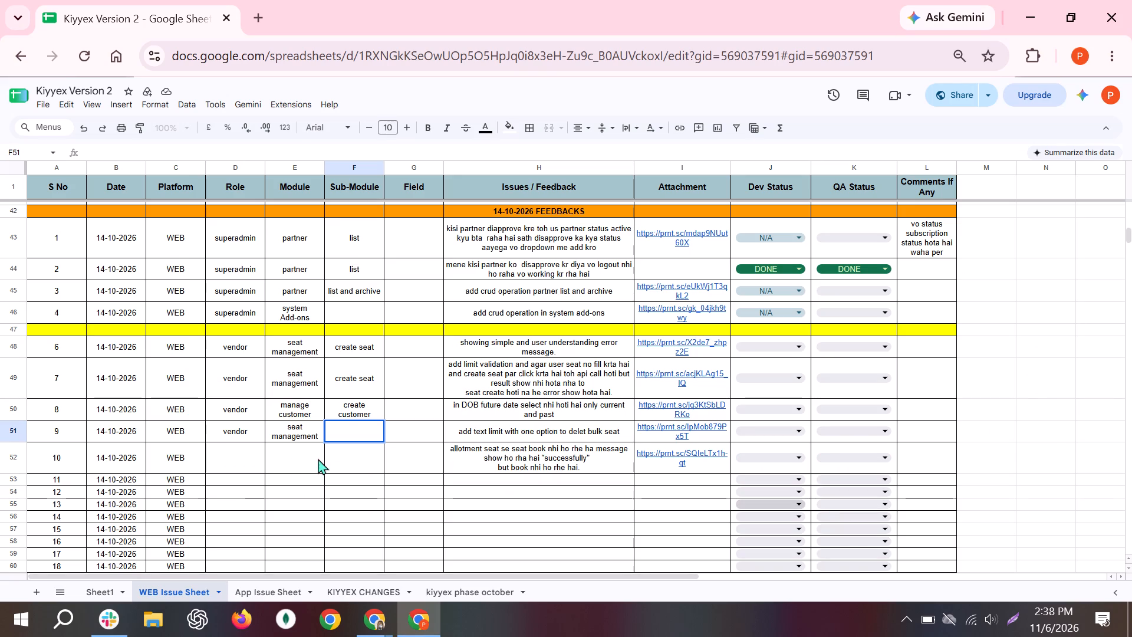
left_click(341, 470)
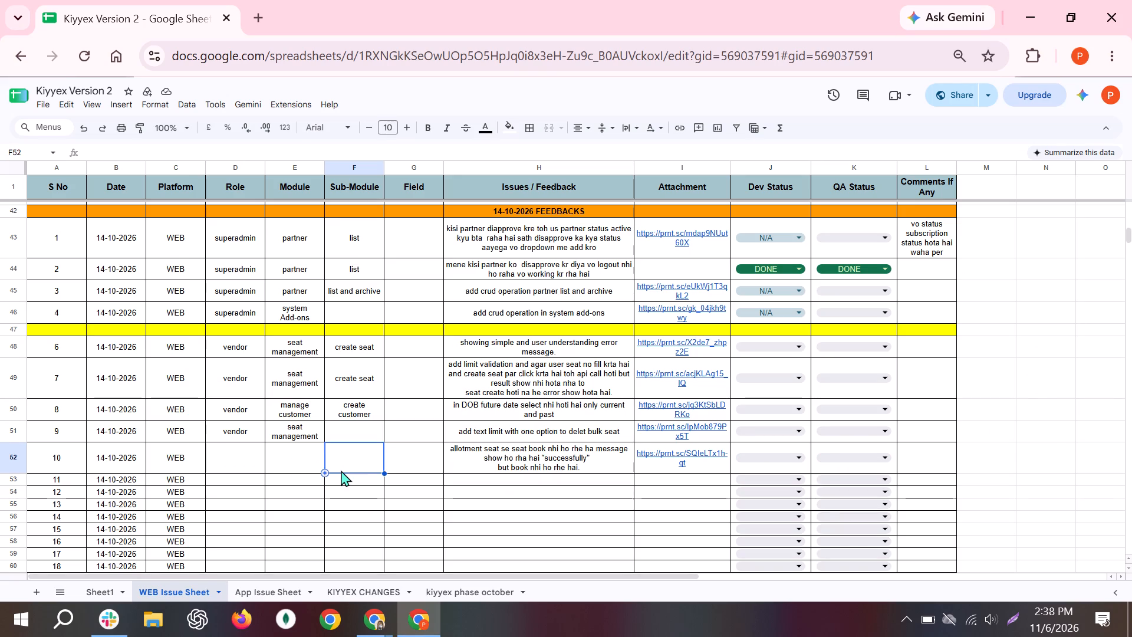
key("alt+Tab")
scroll(341, 470, "up", 10)
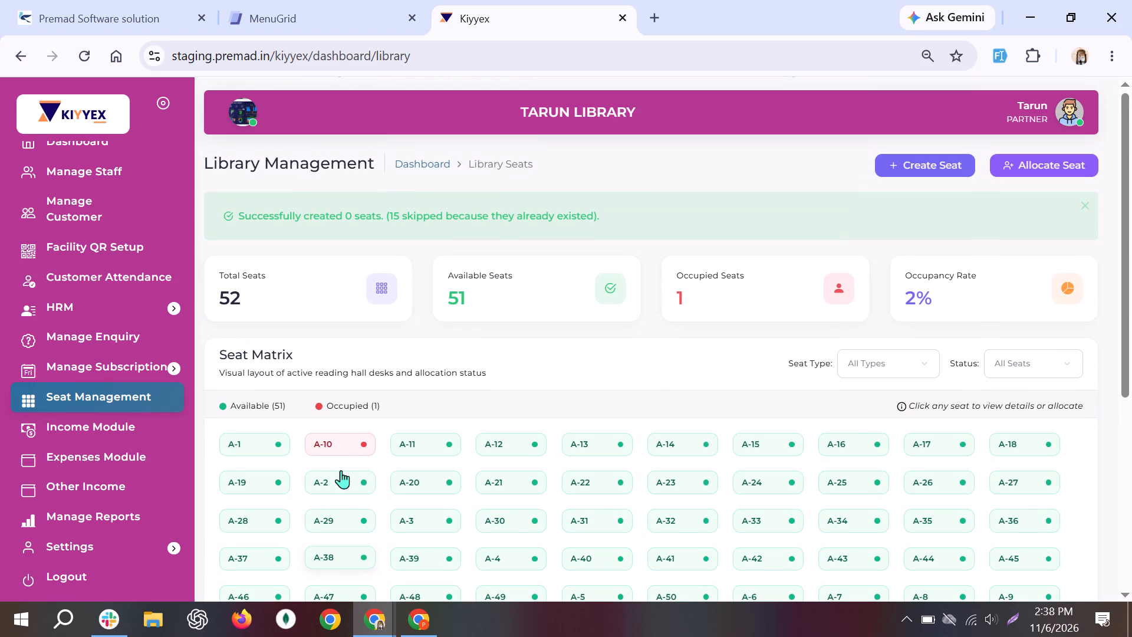
key("alt+Tab")
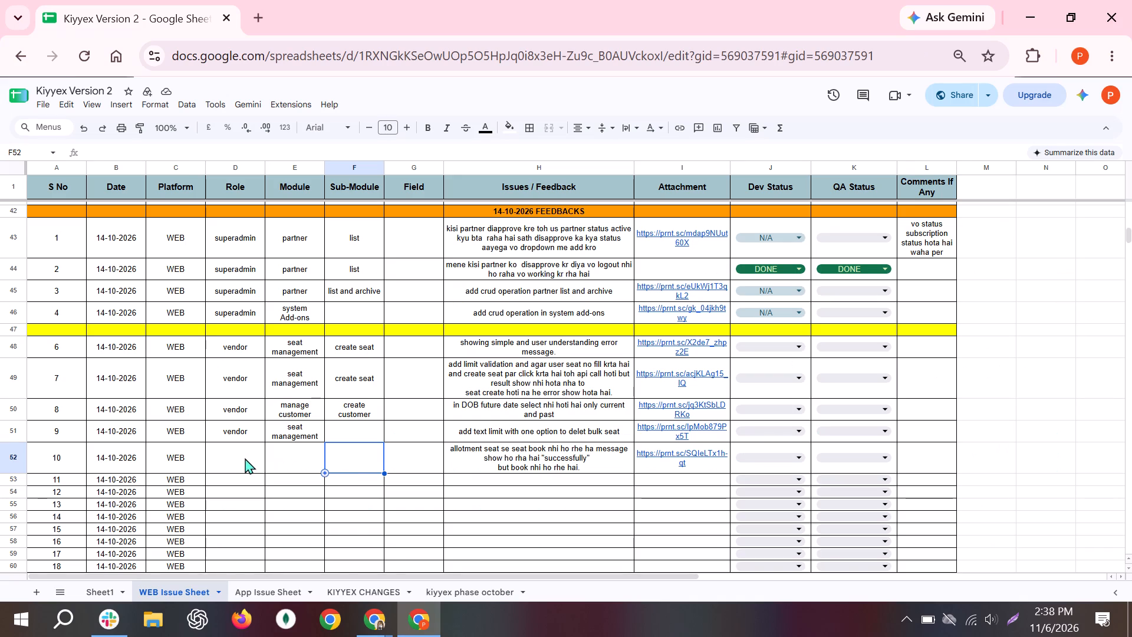
left_click(245, 458)
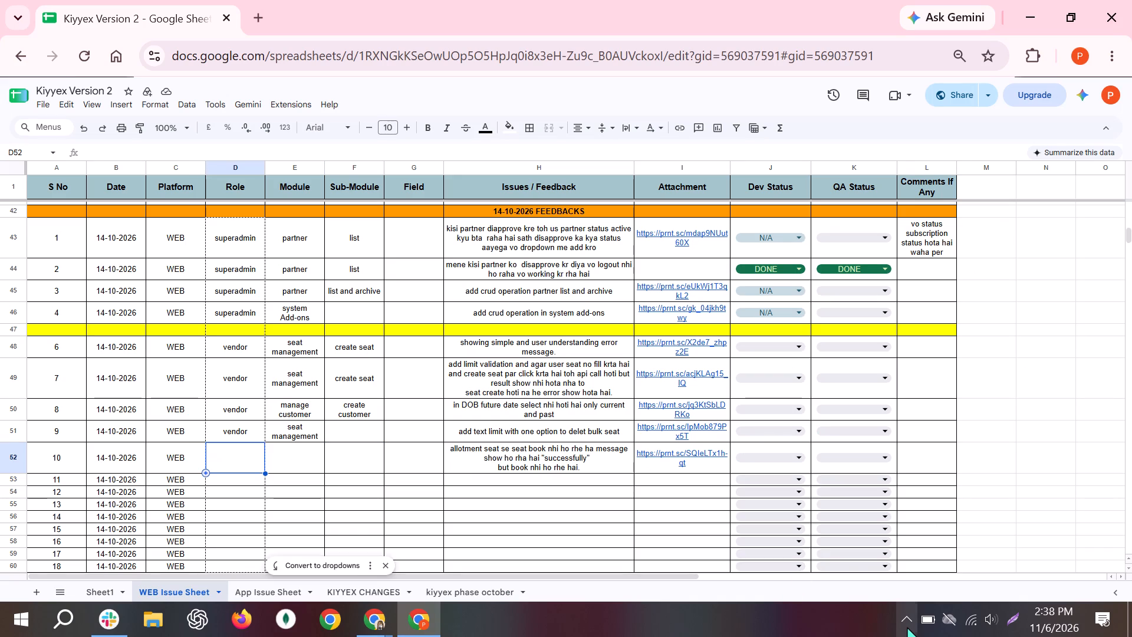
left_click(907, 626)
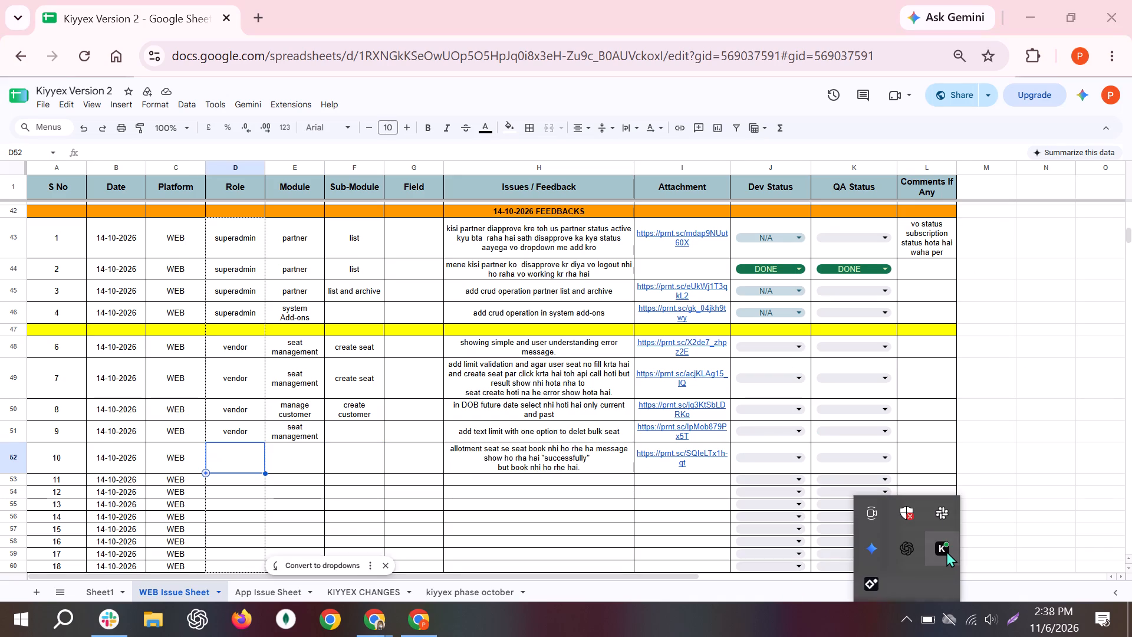
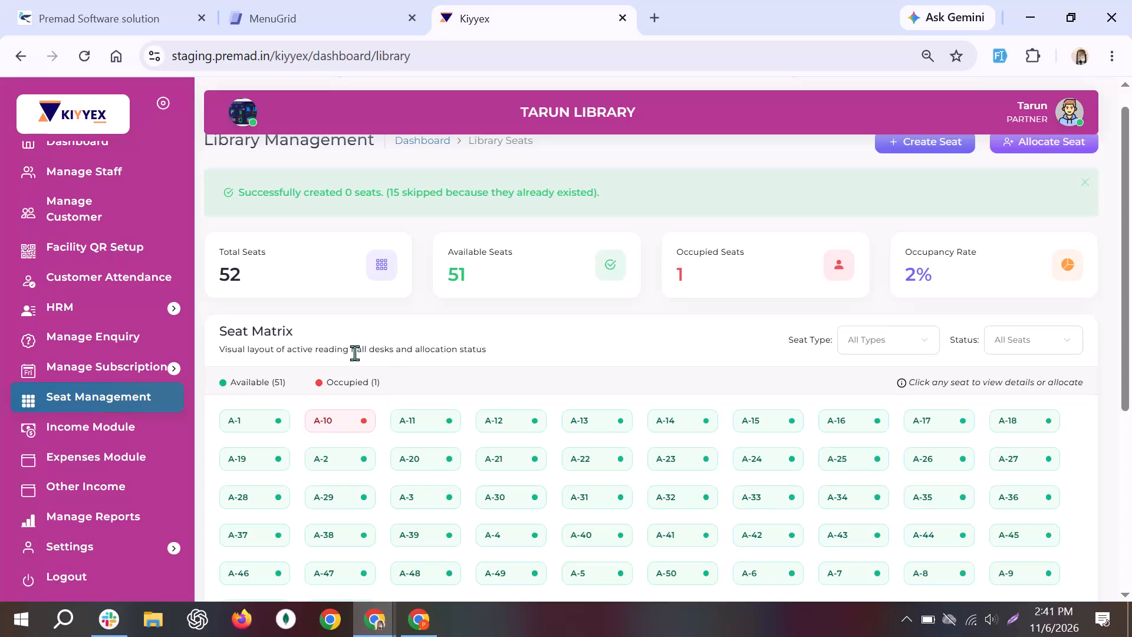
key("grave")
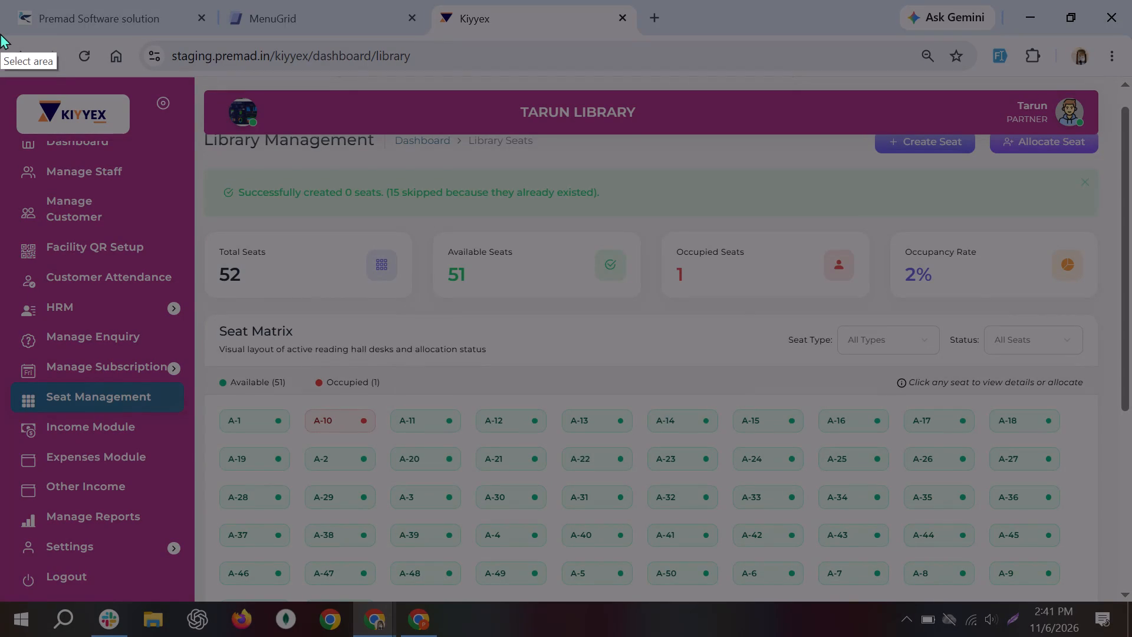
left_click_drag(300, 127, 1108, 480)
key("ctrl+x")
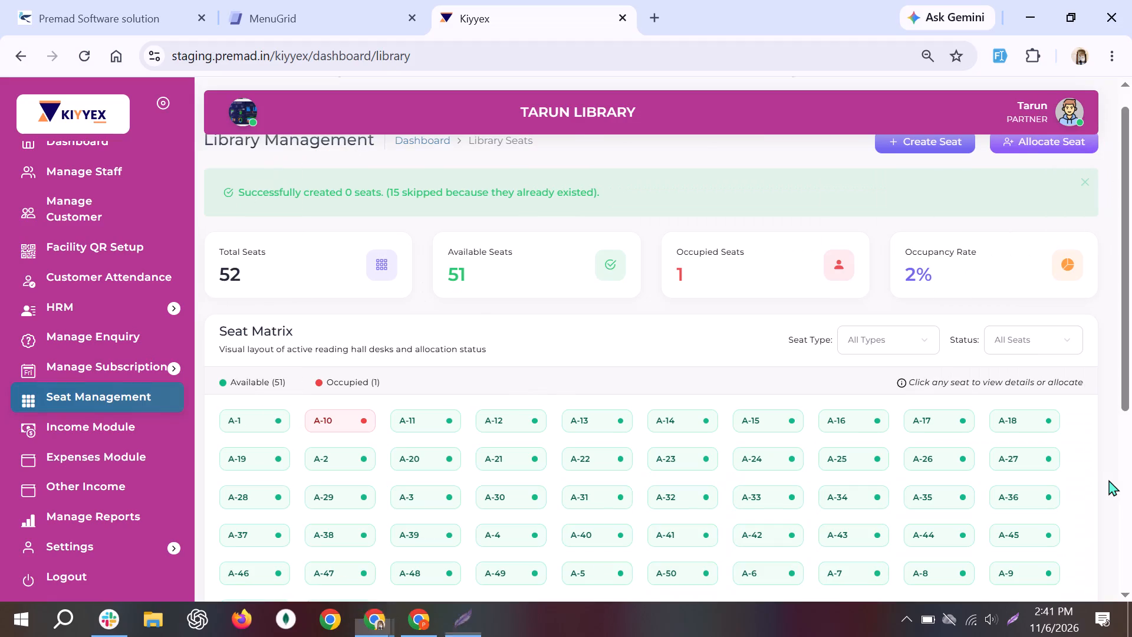
Capture the whole Library Management browser page with Lightshot and outline the green seat creation banner with a red rectangle.
key("grave")
left_click_drag(0, 34, 1128, 606)
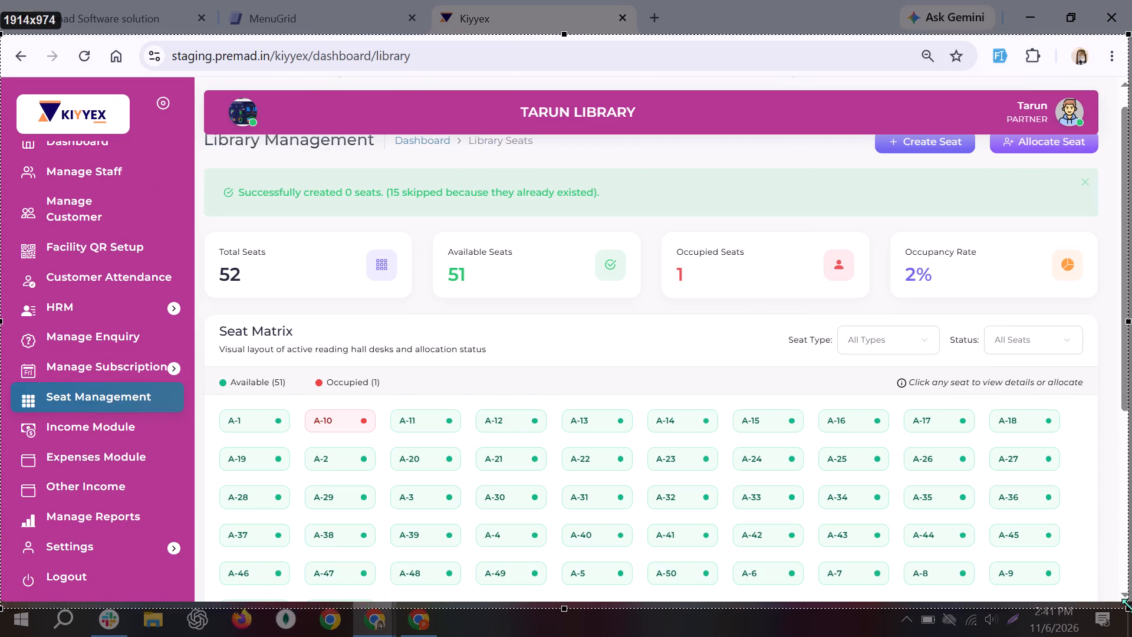
left_click_drag(1128, 606, 1128, 598)
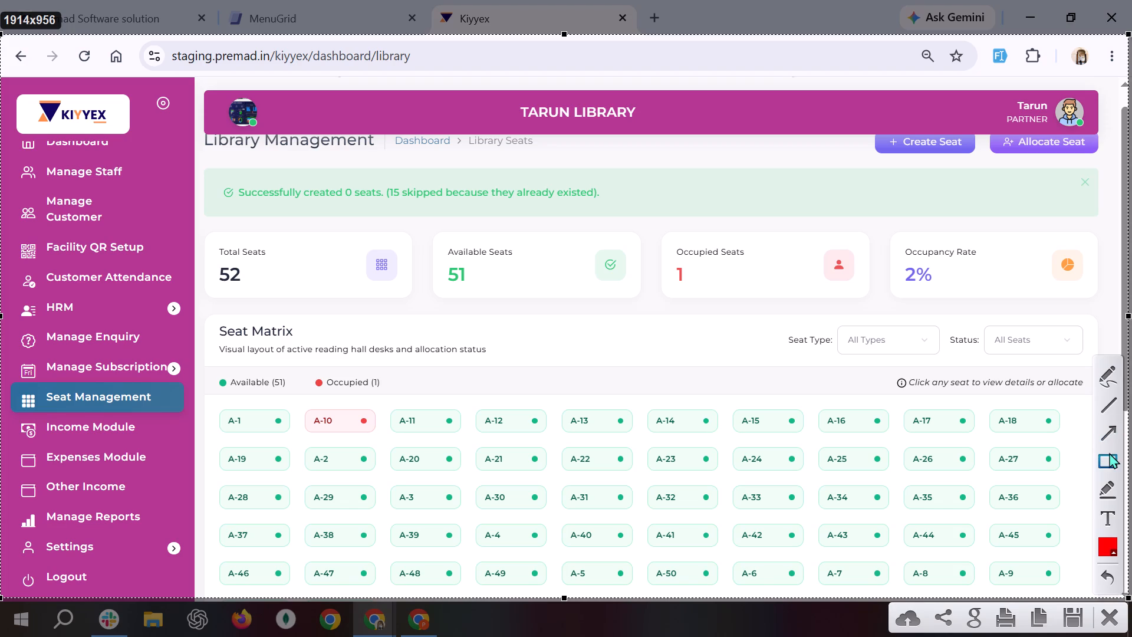
left_click(1109, 454)
left_click_drag(190, 158, 1110, 225)
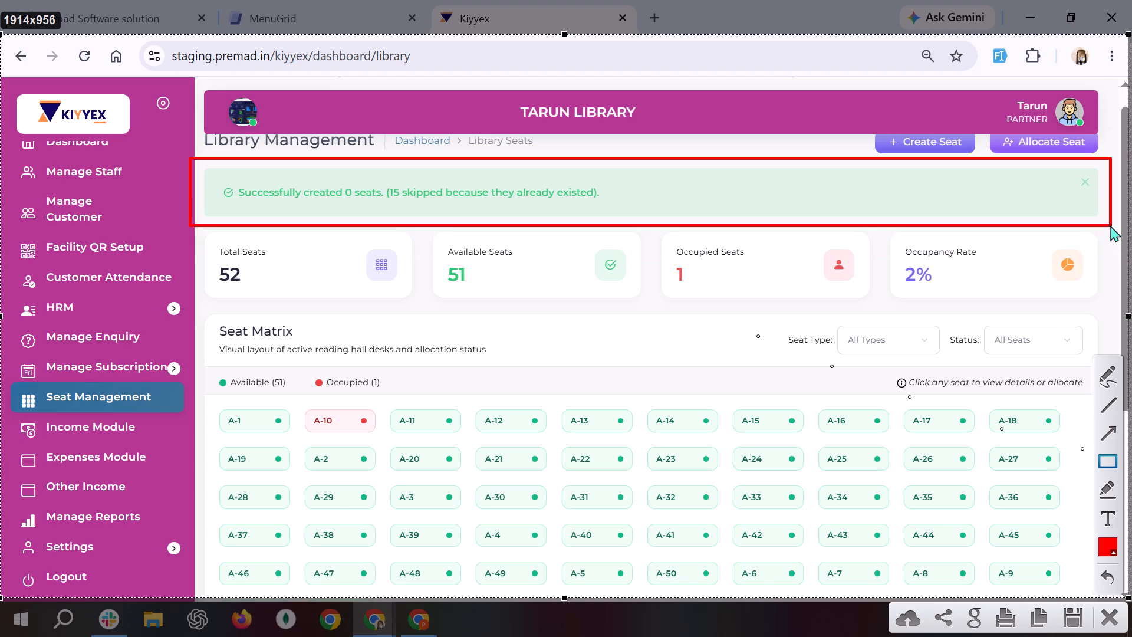
Start a red text note below the outlined banner reading 'agar A-1 se 15 seat create krte hai bulk mai and'.
left_click(1108, 513)
left_click(351, 308)
type("aga")
type("r")
key("space")
type("A-1")
key("space")
type("to")
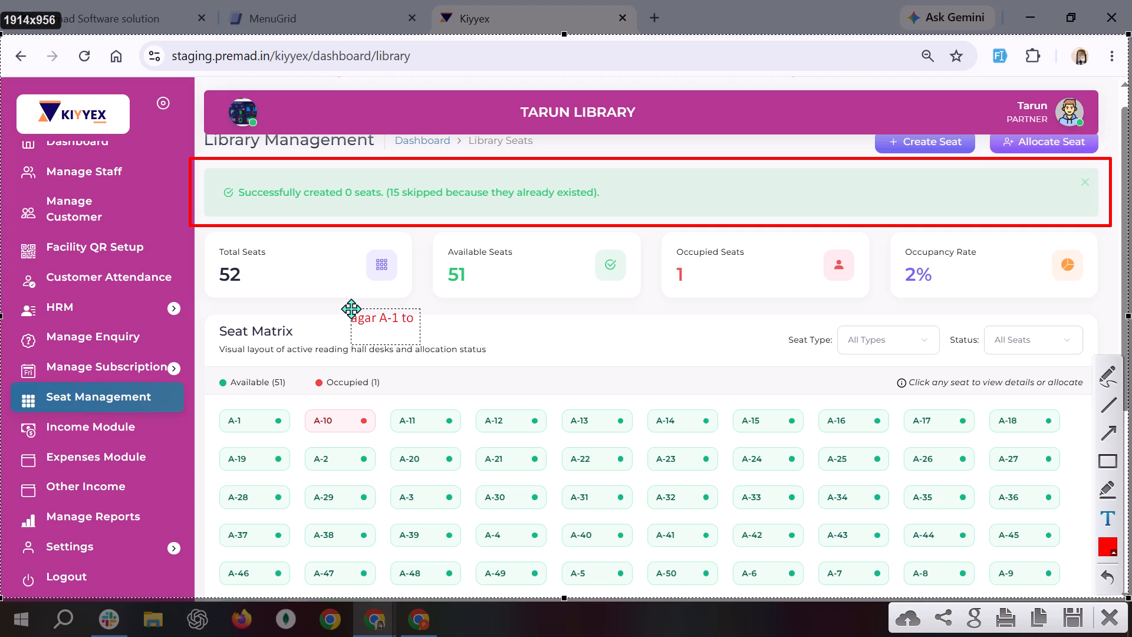
key("space")
key("shift+a")
type("-15")
key("BackSpace")
key("BackSpace")
key("BackSpace")
key("BackSpace")
key("BackSpace")
key("space")
key("BackSpace")
key("BackSpace")
key("BackSpace")
type("se 15 seat crea")
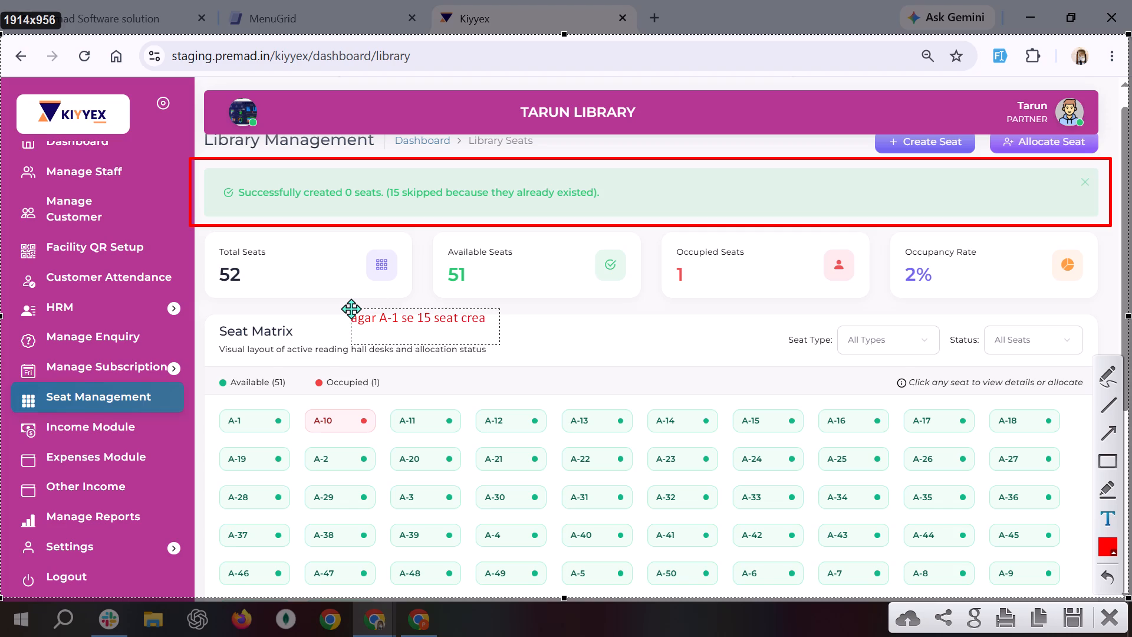
type("te krte hai bulk mai and vvo")
Continue the note with the condition 'vo phle se created hai toh'.
key("space")
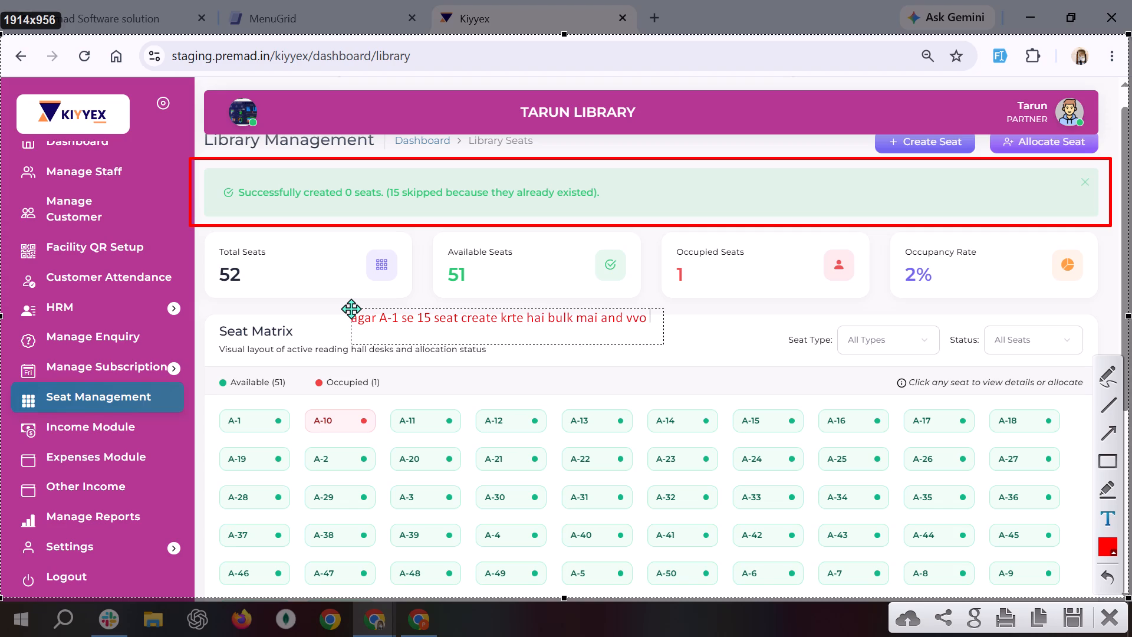
key("BackSpace")
key("BackSpace")
key("BackSpace")
type("o phle se")
key("space")
type("created ah")
key("BackSpace")
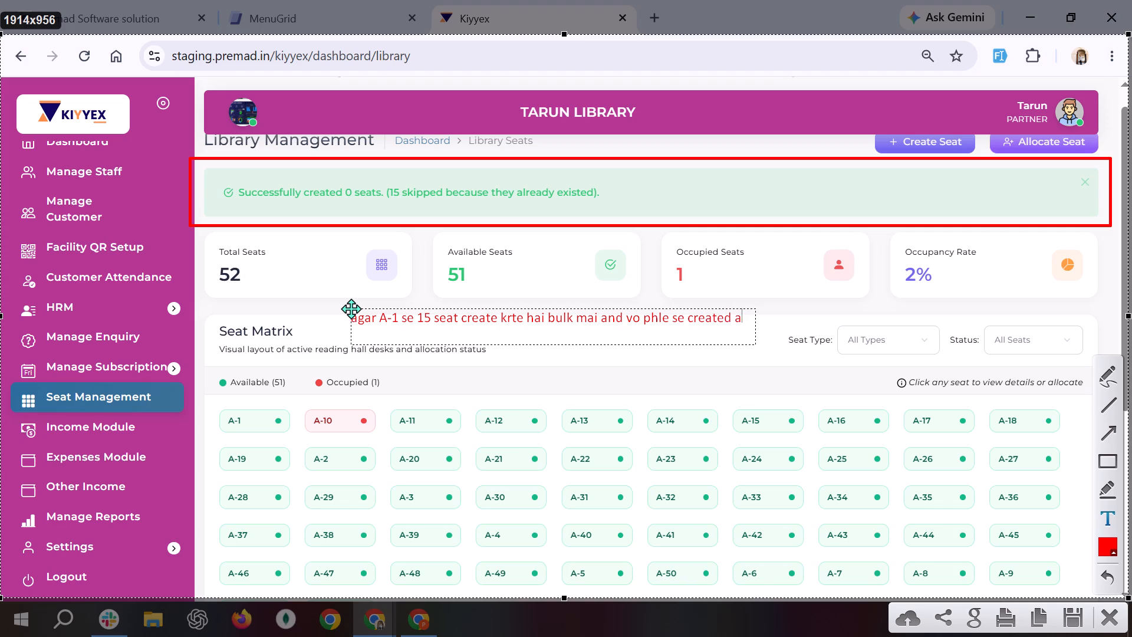
key("BackSpace")
type("hai to")
key("space")
key("BackSpace")
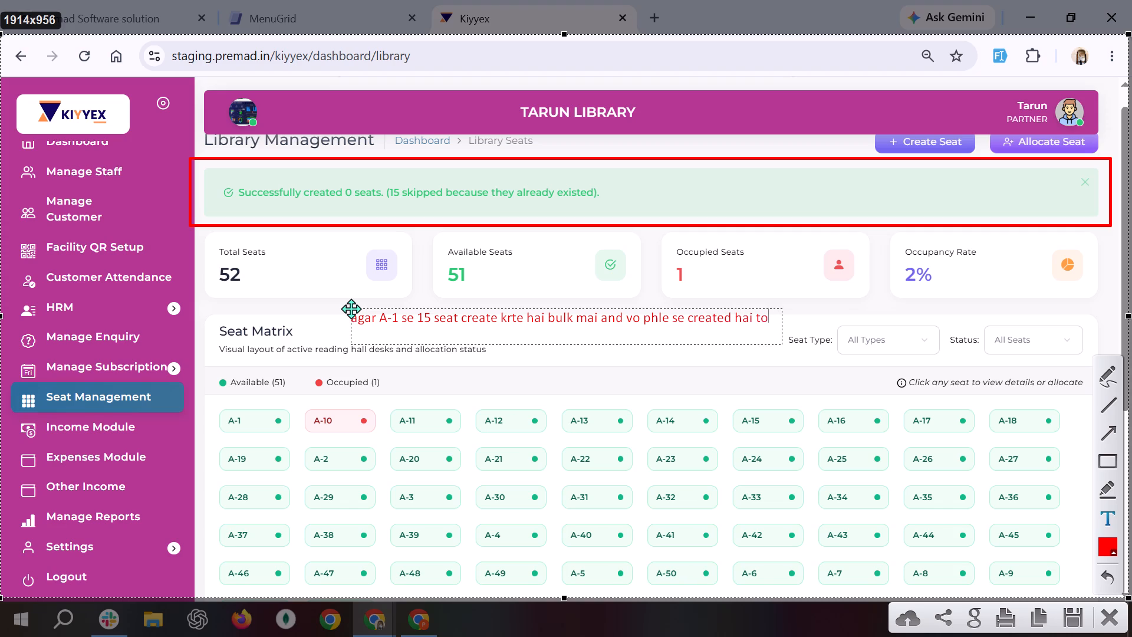
key("h")
key("space")
Extend the note with the request 'wha par message show kro ki'.
type("wha pap")
key("BackSpace")
key("BackSpace")
key("r")
key("BackSpace")
type("ar validat")
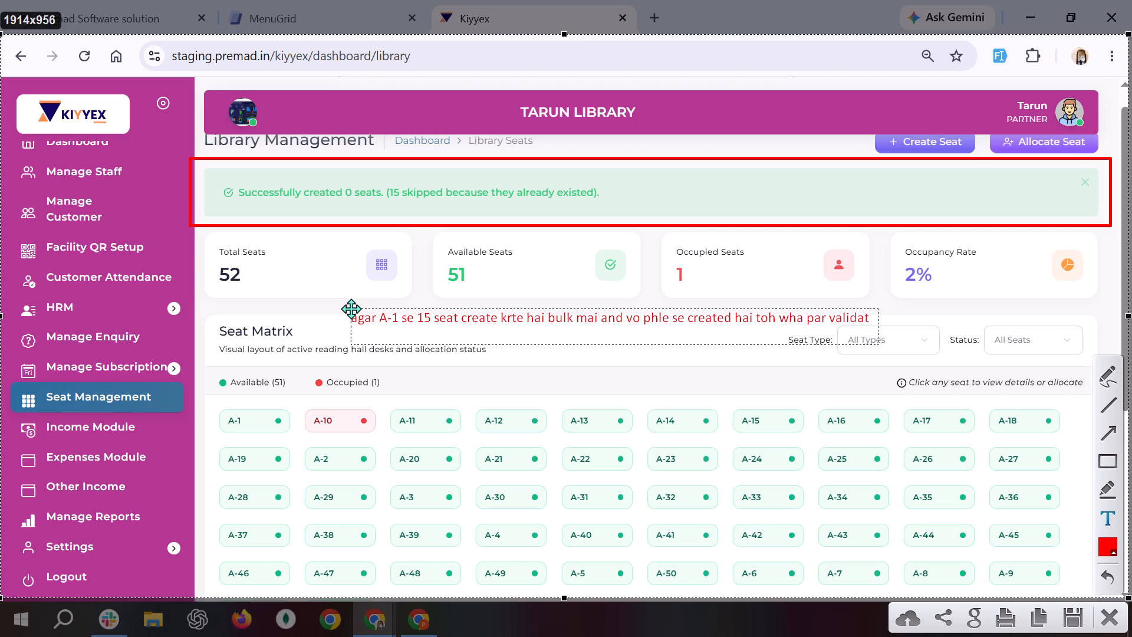
key("BackSpace")
key("BackSpace")
key("BackSpace")
key("BackSpace")
key("BackSpace")
key("BackSpace")
key("BackSpace")
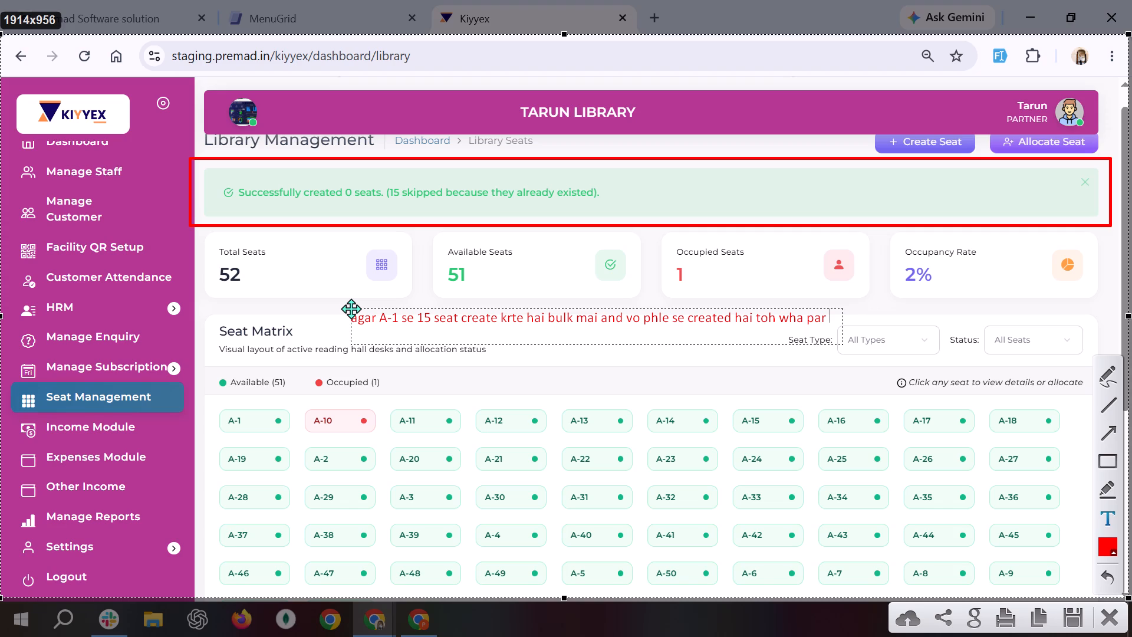
type("messahe")
key("BackSpace")
key("BackSpace")
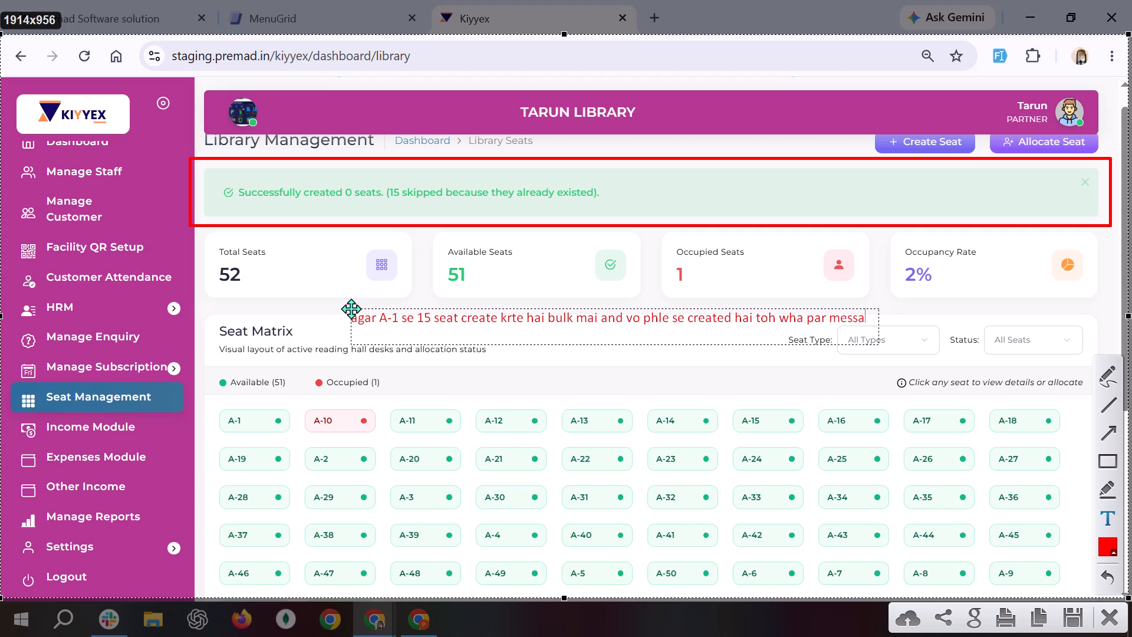
type("ge so")
key("BackSpace")
key("h")
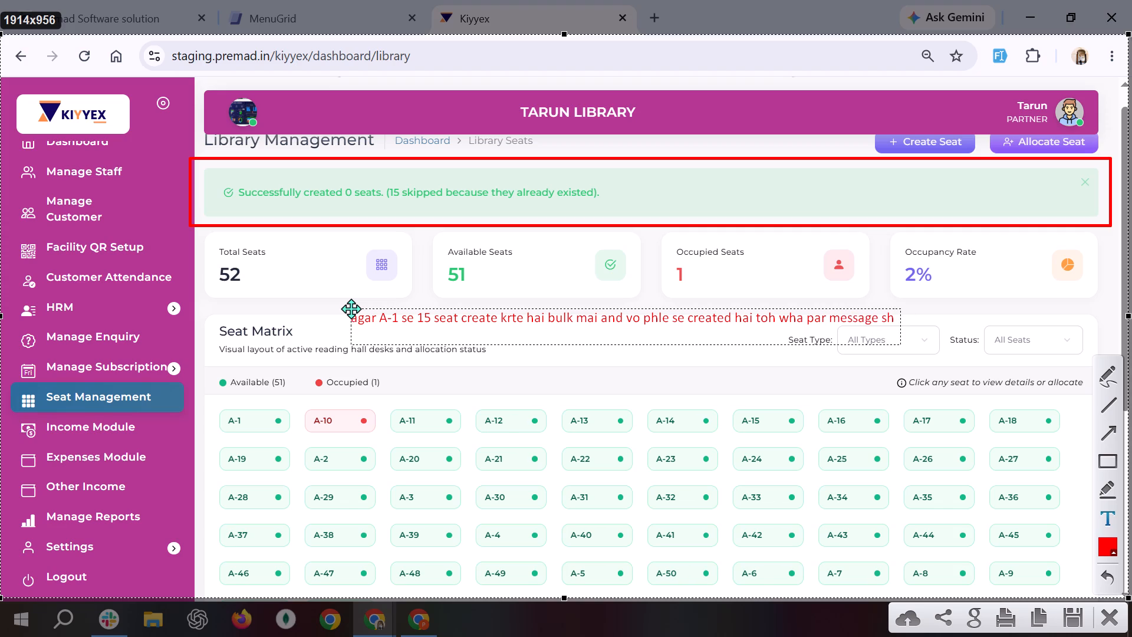
type("ow kro ki")
key("space")
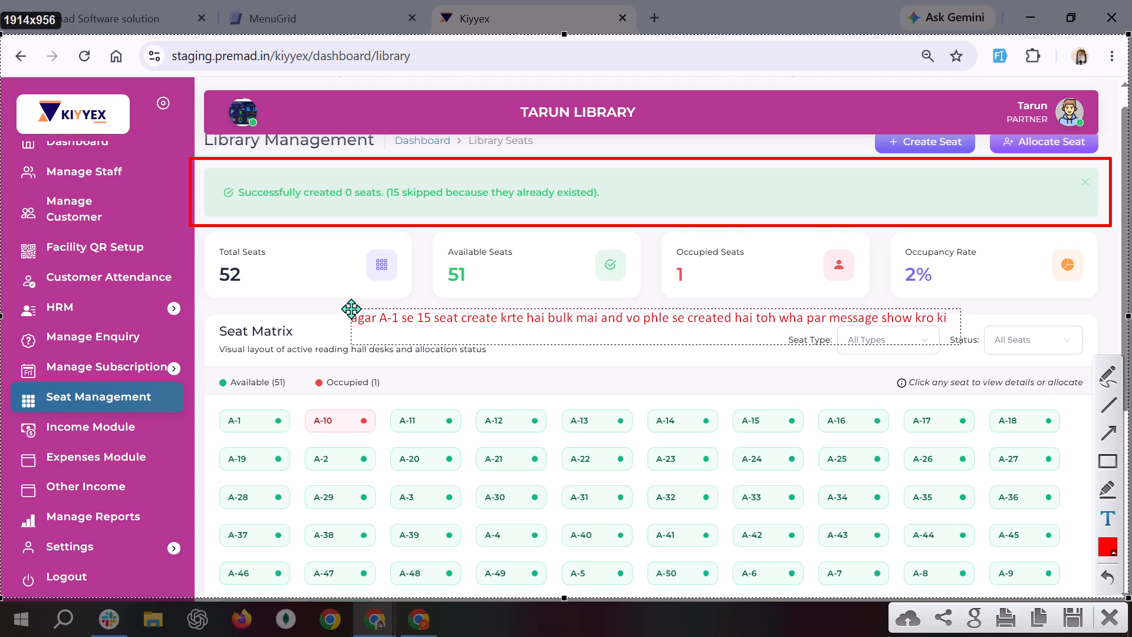
Add the suggested message '"A-1 " se A-15 phle se create hai aisa kuch' to the note, wrapping onto a second line before 'hai'.
key("shift+quotedbl")
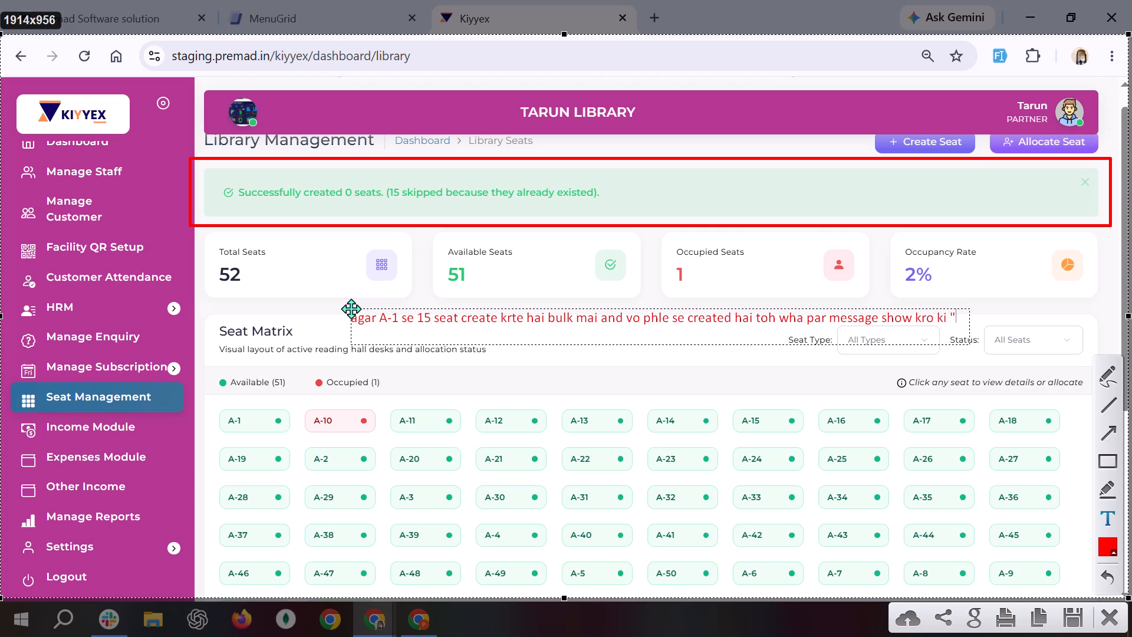
key("shift+a")
type("-1")
key("space")
type("\" to")
key("space")
key("BackSpace")
key("BackSpace")
key("BackSpace")
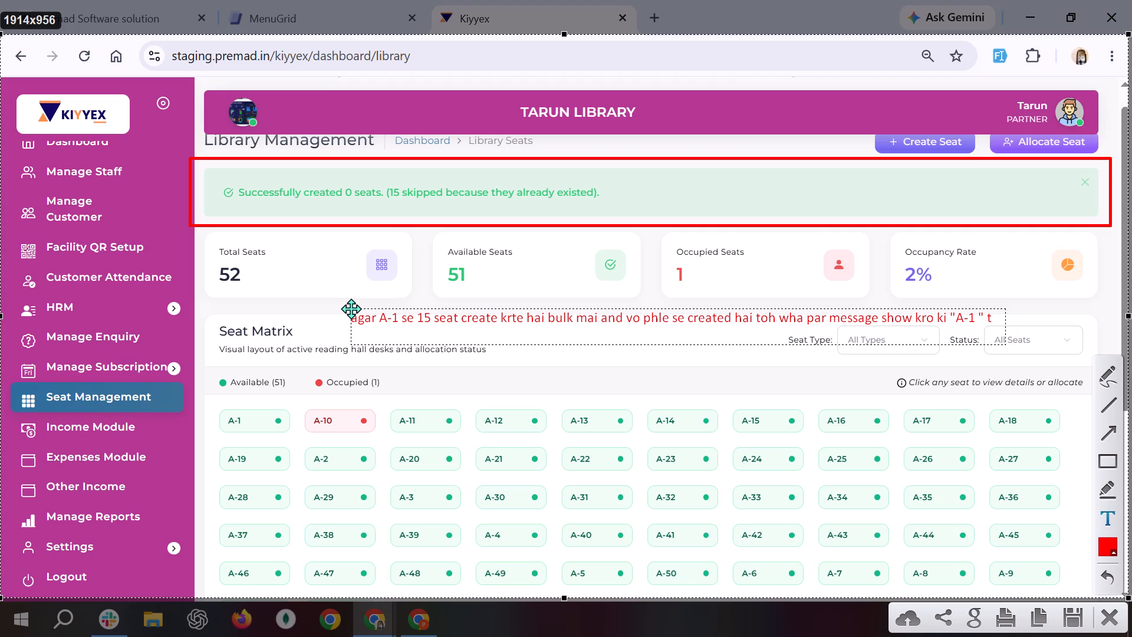
type("se")
key("space")
type("A-15 ph")
type("le se crete")
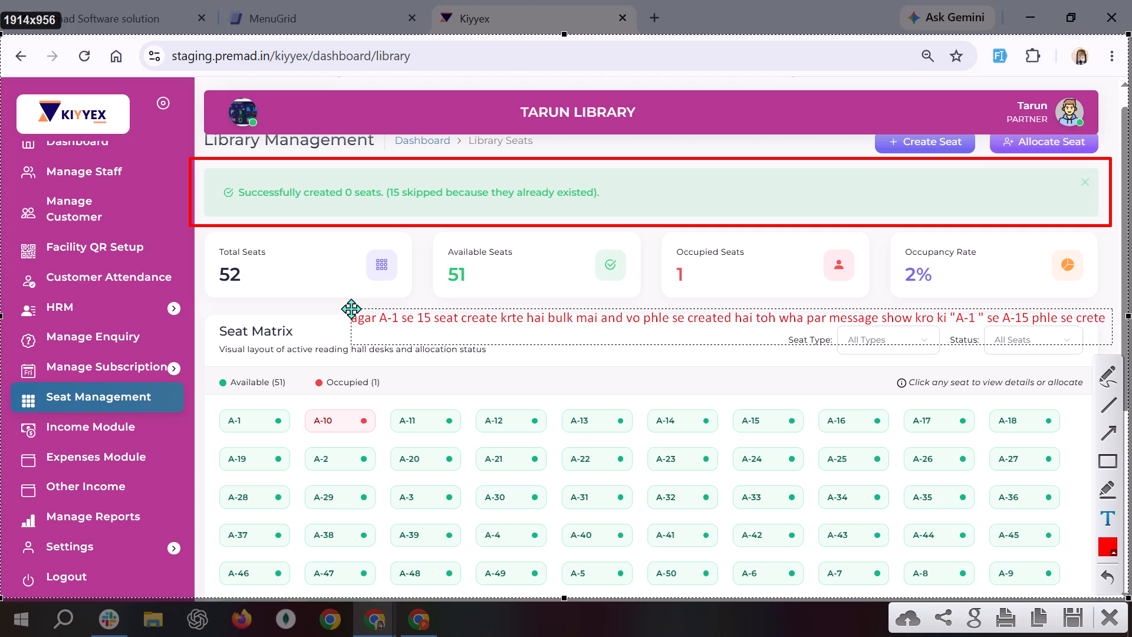
key("BackSpace")
key("BackSpace")
key("BackSpace")
type("eate")
key("space")
key("shift+Return")
type("hai")
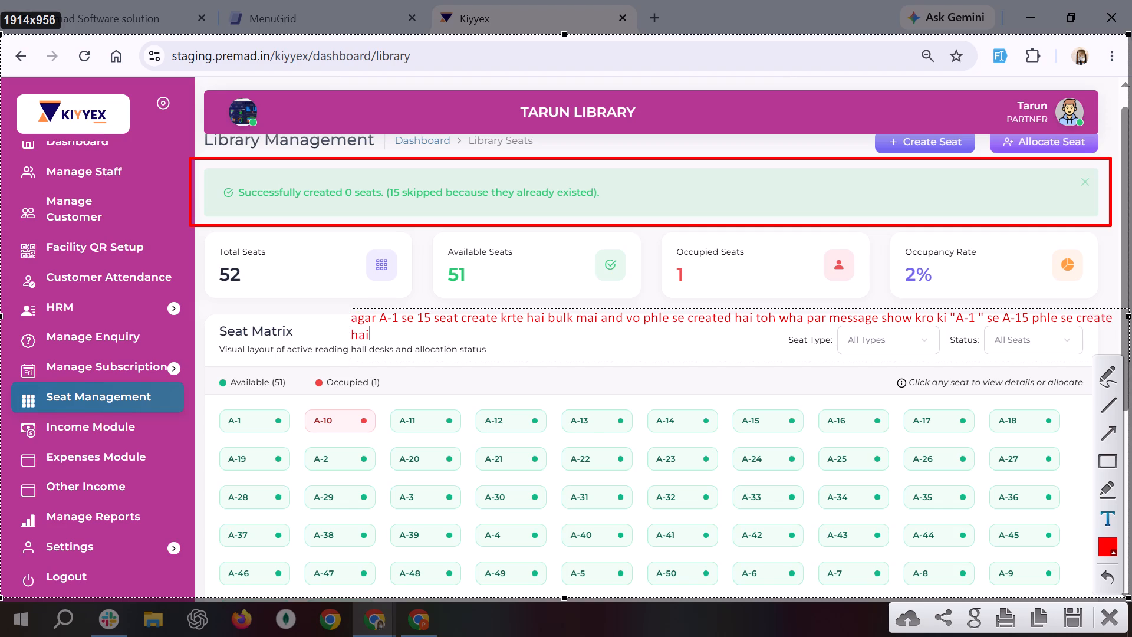
key("space")
type("aisa")
key("space")
type("kuch")
key("space")
Continue the red note's second line with 'and seat create nhi ho .' following 'hai aisa kuch'.
type("and")
key("space")
key("t")
key("BackSpace")
type("sa")
key("BackSpace")
type("eat")
key("space")
type("create")
key("space")
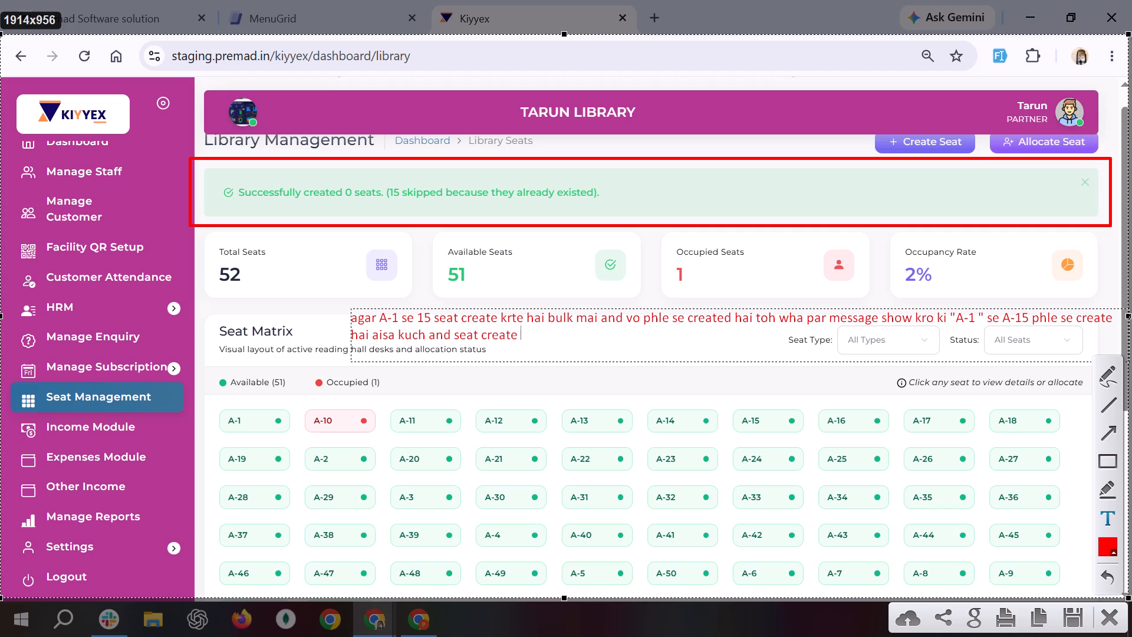
type("ais")
key("BackSpace")
key("BackSpace")
key("BackSpace")
key("space")
type("nhi ho")
key("space")
key("period")
Extend the note's second line with 'and create hone k bad and seat [ Occupied "'.
key("space")
type("and")
key("space")
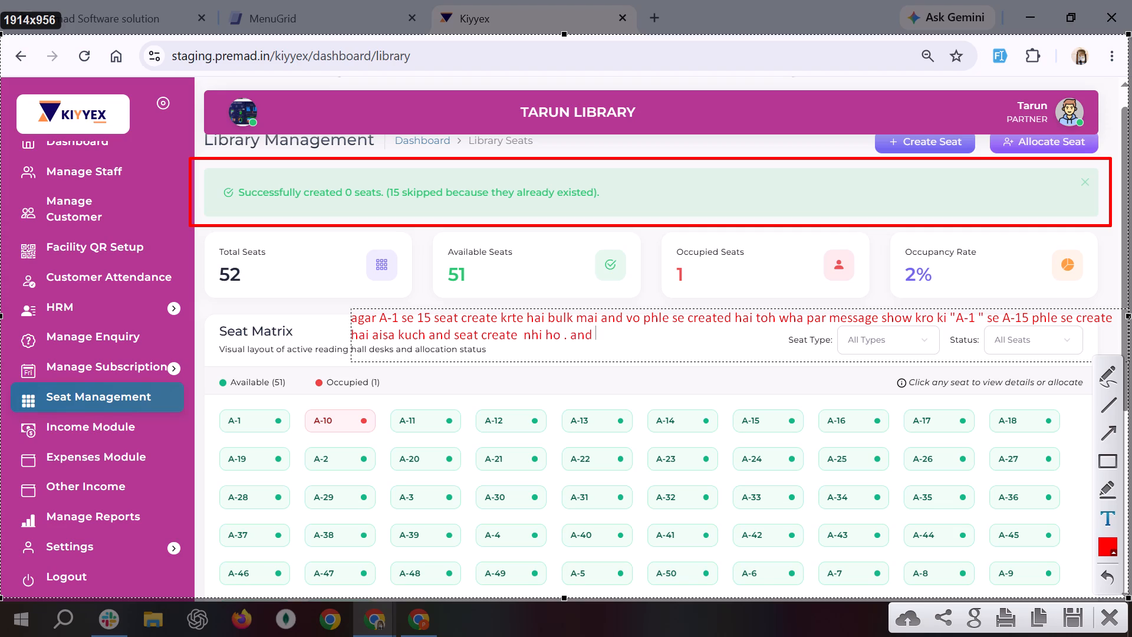
type("create hone ha")
key("BackSpace")
key("BackSpace")
type("k a")
key("BackSpace")
type("bad and")
key("space")
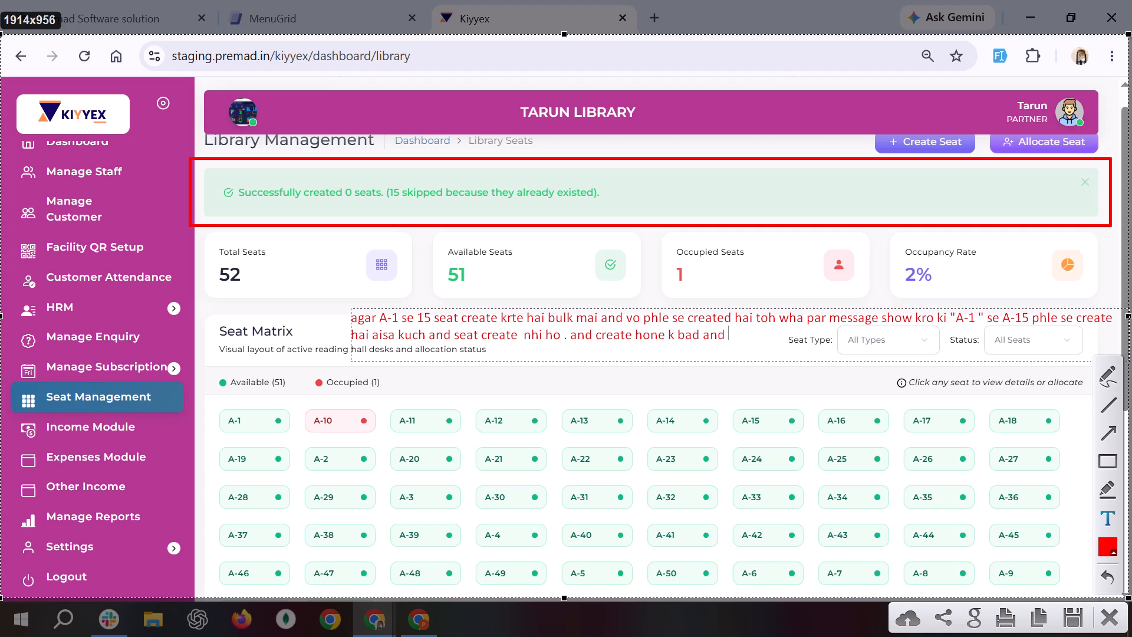
type("seat")
key("space")
type("[ O")
type("ccu")
type("pied")
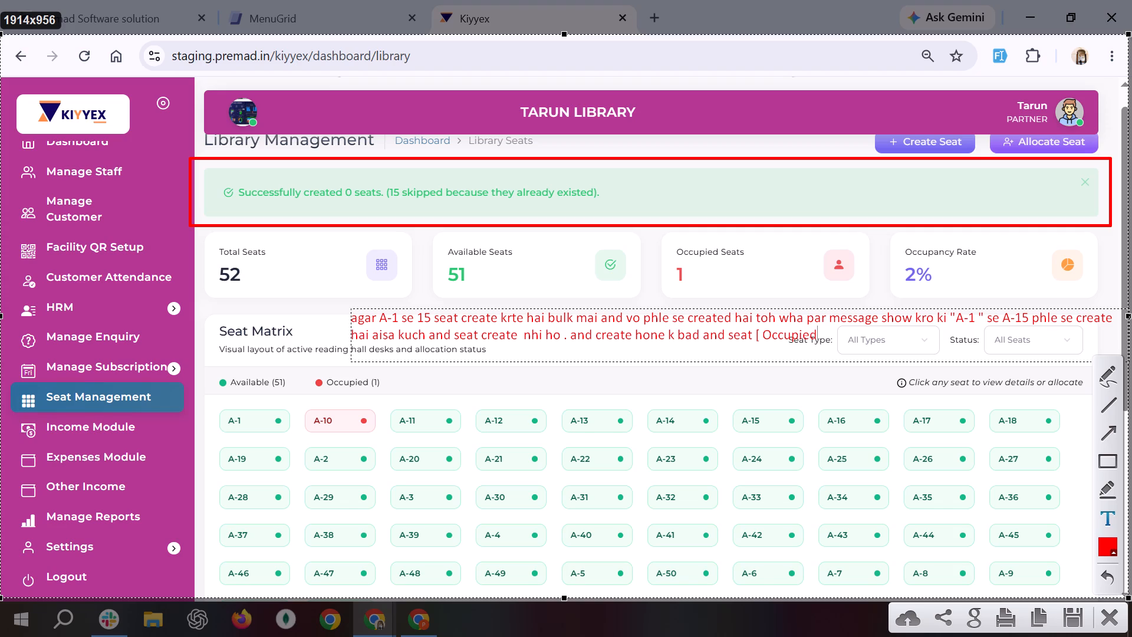
key("space")
key("shift+quotedbl")
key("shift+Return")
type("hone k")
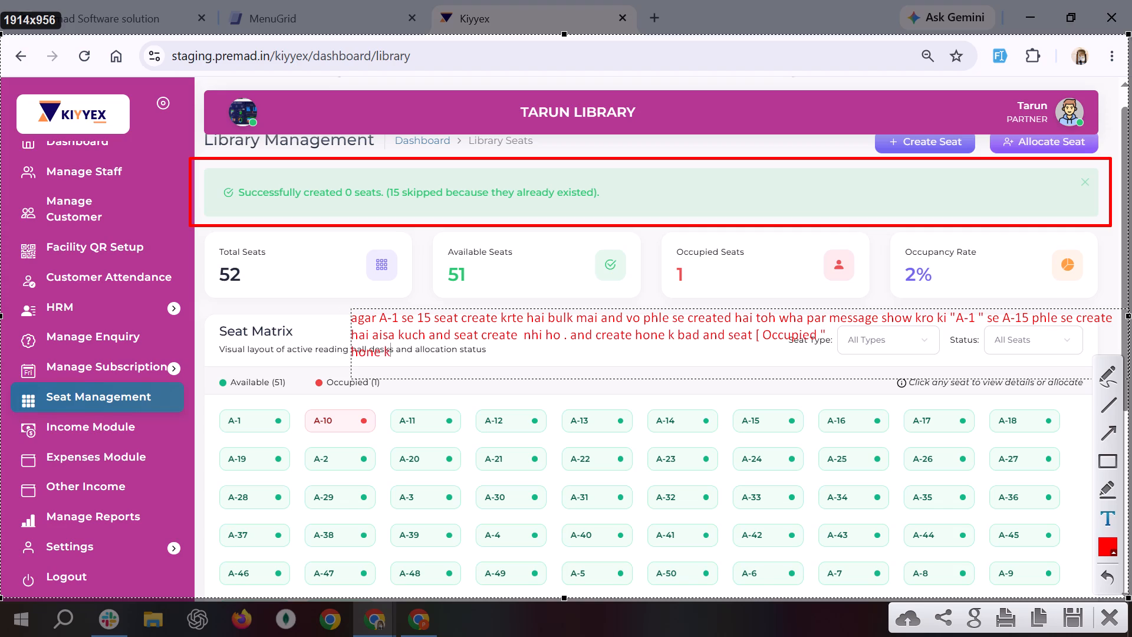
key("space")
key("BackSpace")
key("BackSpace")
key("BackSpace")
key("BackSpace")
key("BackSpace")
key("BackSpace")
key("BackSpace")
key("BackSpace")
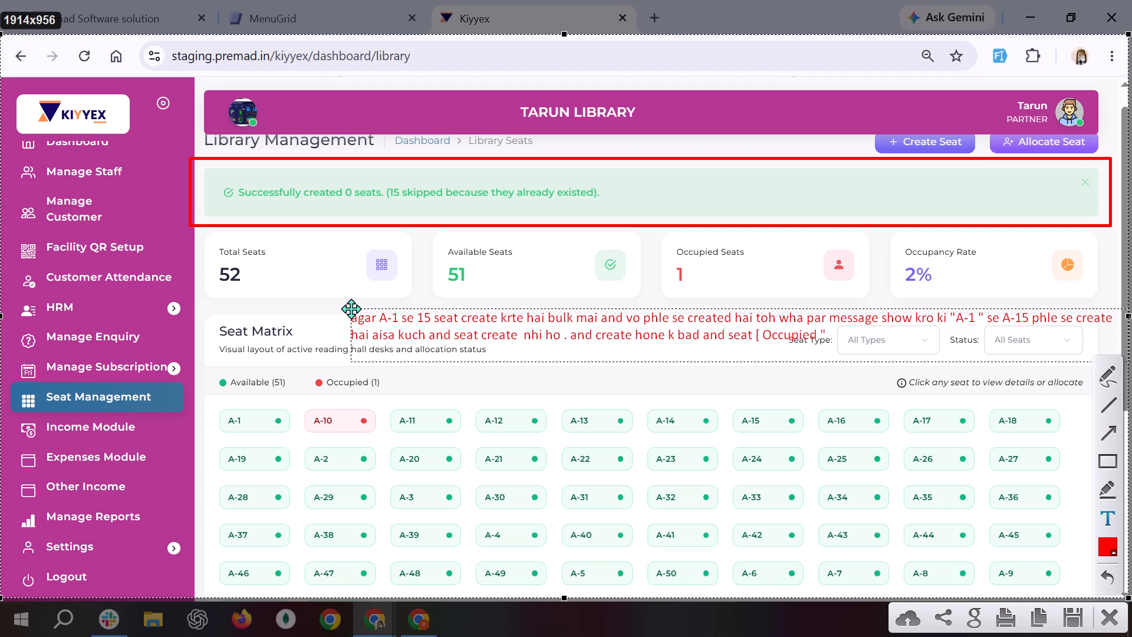
Start a third line in the note, indented with spaces past the seat matrix's subtitle text.
key("shift+Return")
key("space")
key("space")
key("space")
key("space")
key("space")
key("space")
key("space")
key("space")
key("space")
key("space")
key("space")
key("space")
key("space")
key("space")
key("space")
key("space")
key("space")
key("space")
key("space")
key("space")
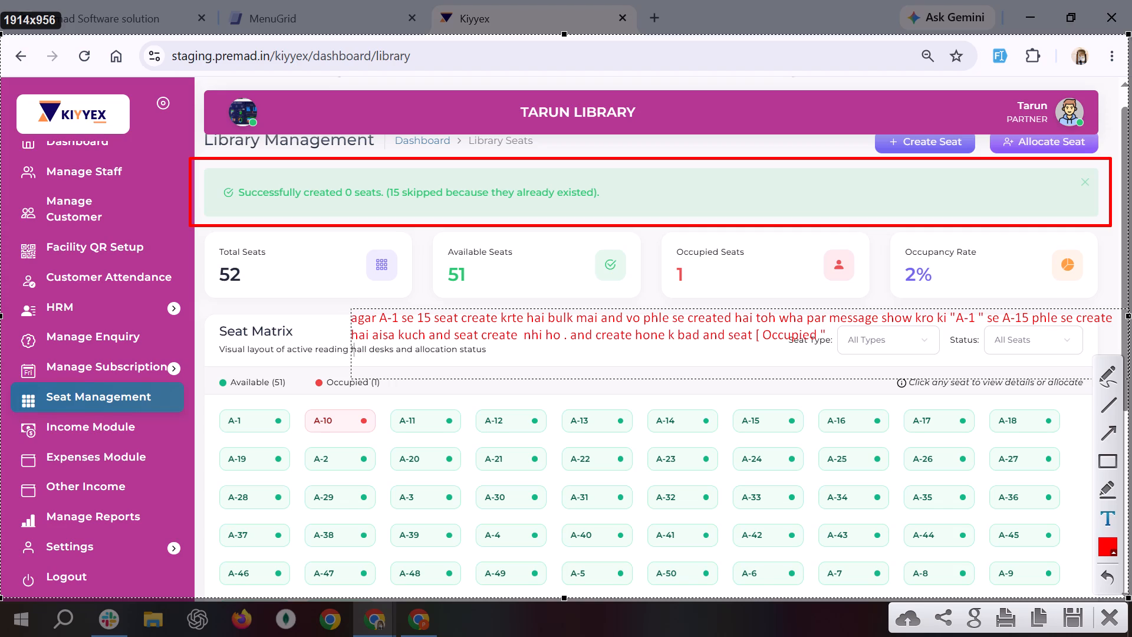
key("space")
key("space")
key("space")
key("space")
key("space")
key("space")
key("space")
key("space")
key("space")
key("space")
key("space")
key("space")
key("space")
key("space")
key("space")
key("space")
key("space")
key("space")
key("space")
key("space")
key("space")
key("space")
key("space")
Write 'mai seat table ek sequence mai show nhi ho rha hai.' on the note's indented third line.
type("mai")
key("space")
type("seat table")
key("space")
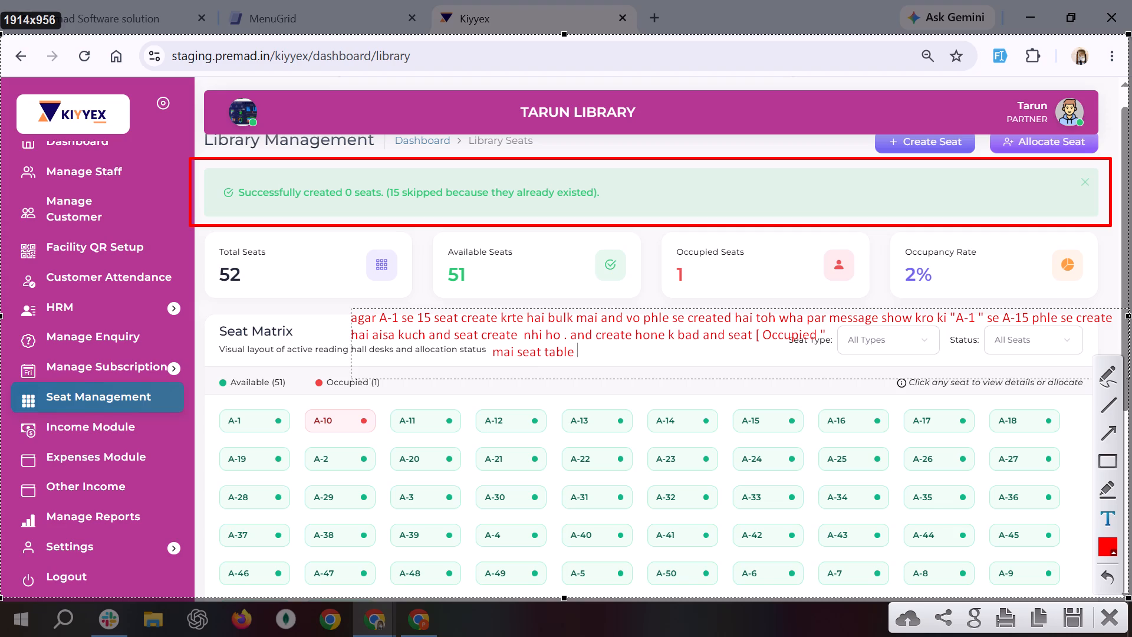
key("BackSpace")
key("BackSpace")
key("BackSpace")
key("BackSpace")
key("BackSpace")
key("BackSpace")
type("table se")
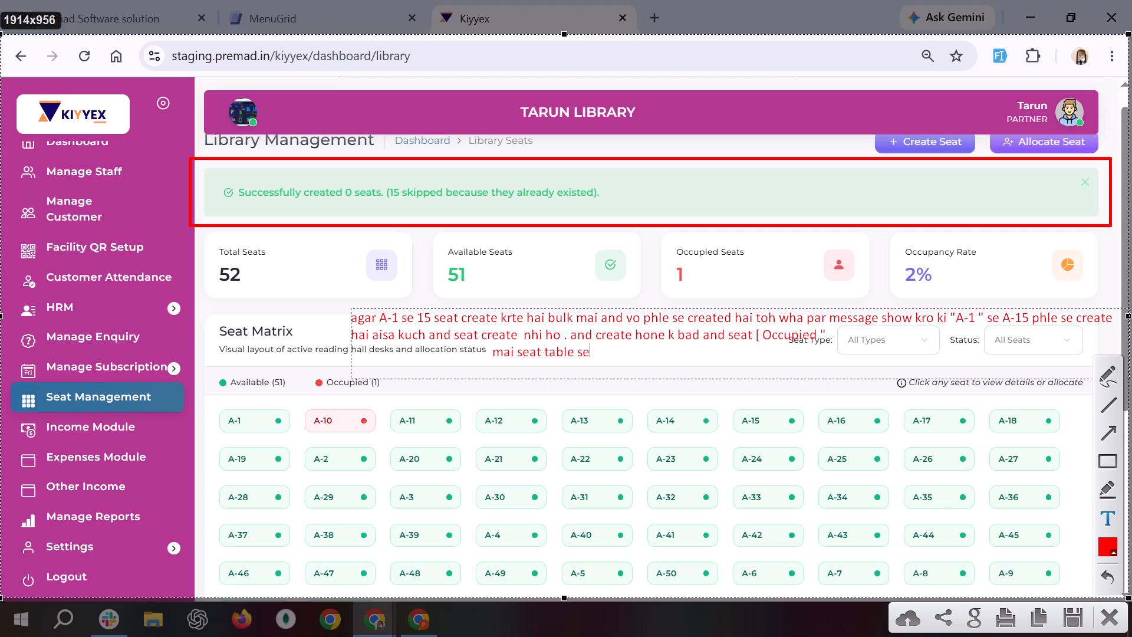
key("BackSpace")
key("BackSpace")
type("ek sequence mai show nhih")
key("BackSpace")
key("space")
type("ho rha hai")
key("period")
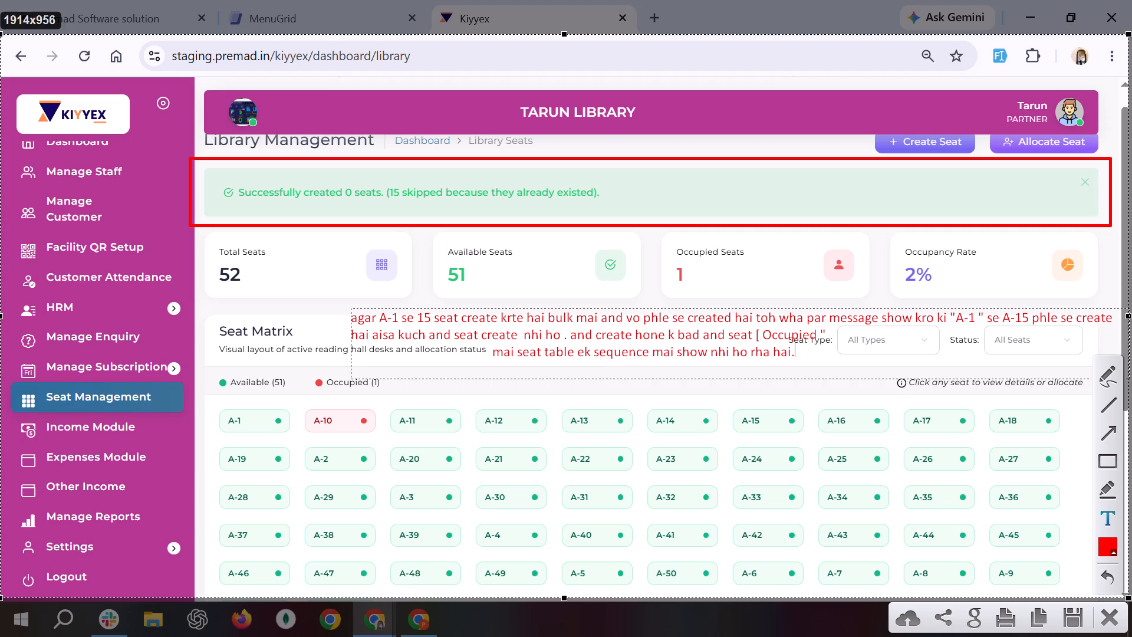
Copy the entire text of the red note.
key("ctrl+a")
key("ctrl+c")
key("ctrl+c")
key("ctrl+c")
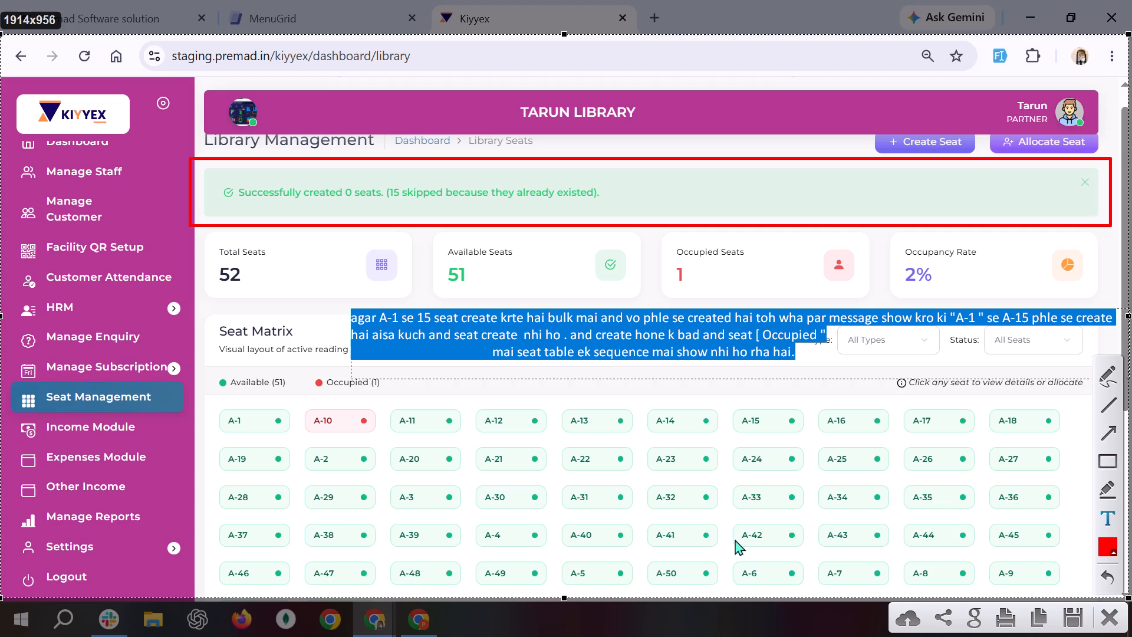
Outline seats A-1, A-2, A-3, A-4 and A-5 in the seat matrix with separate red rectangles.
left_click(1102, 459)
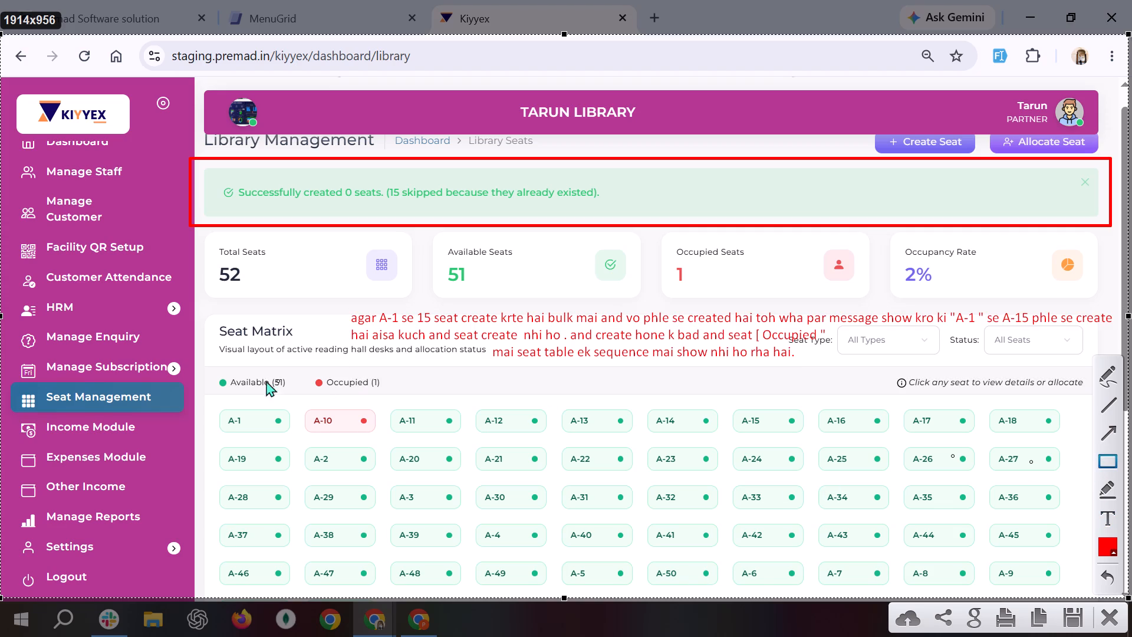
left_click_drag(205, 403, 297, 433)
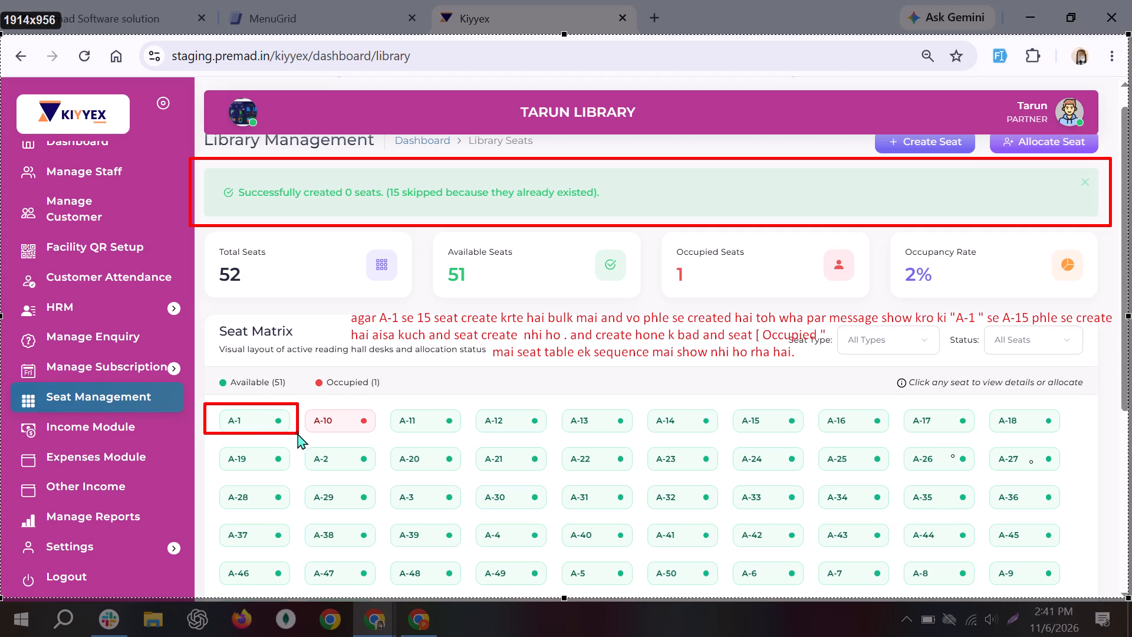
left_click_drag(297, 433, 381, 480)
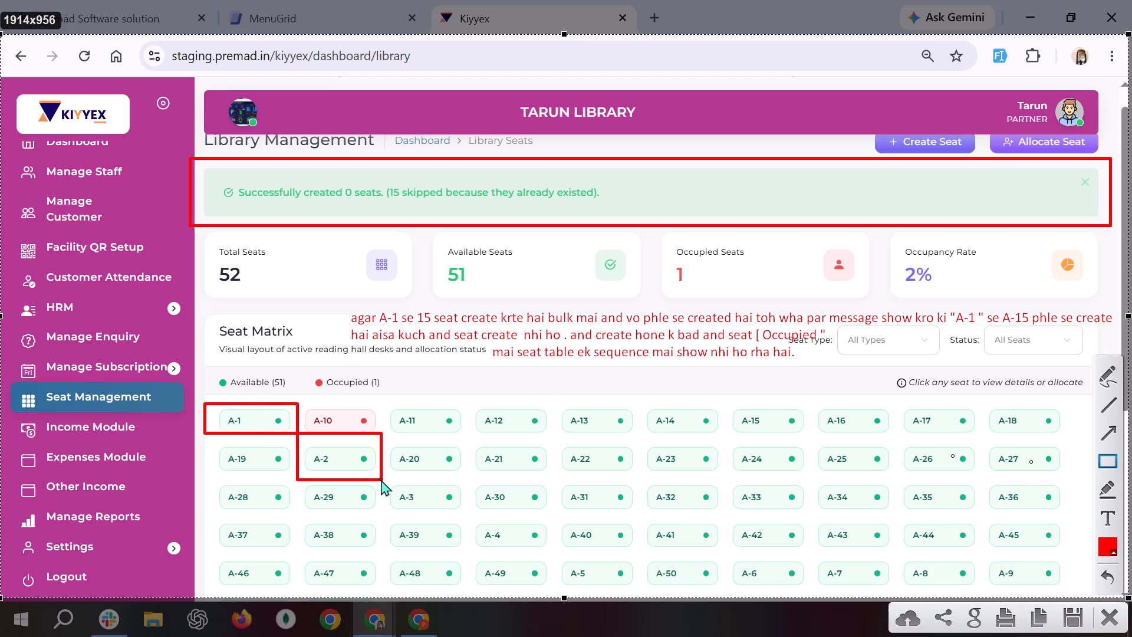
left_click_drag(385, 482, 462, 509)
left_click_drag(472, 521, 524, 541)
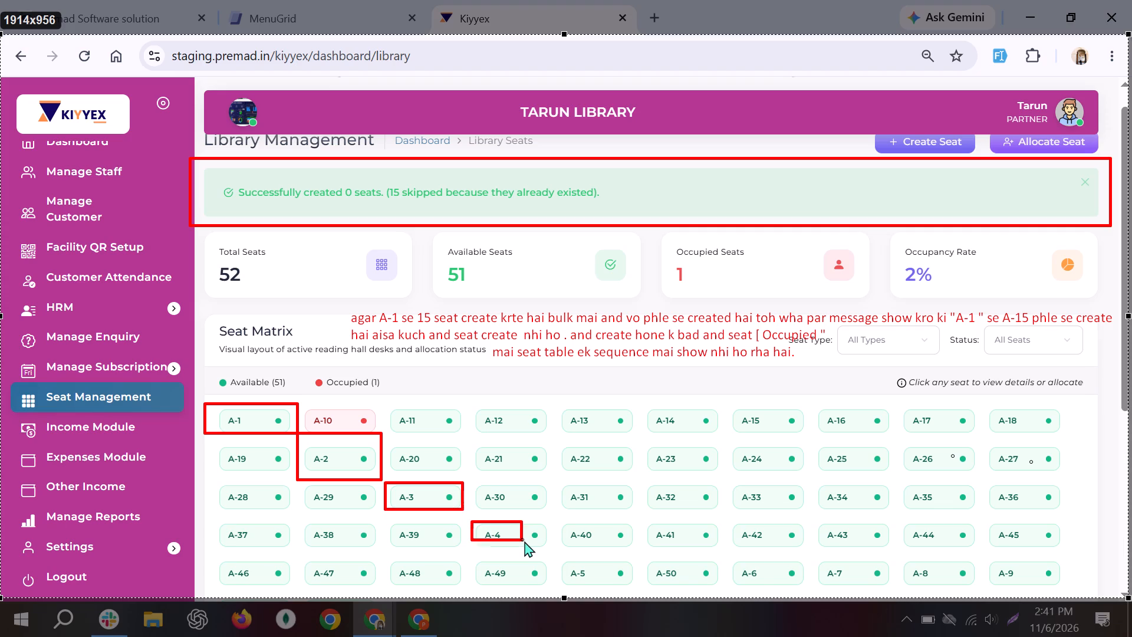
left_click_drag(524, 541, 551, 550)
left_click_drag(557, 556, 639, 589)
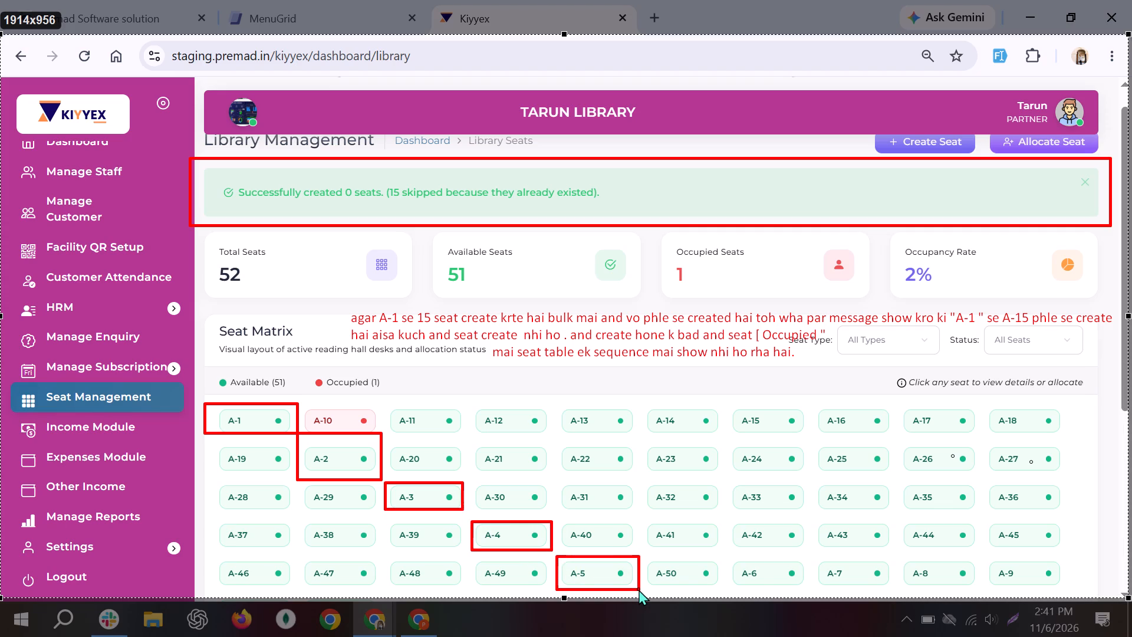
Upload the annotated screenshot to get a shareable link.
left_click(914, 612)
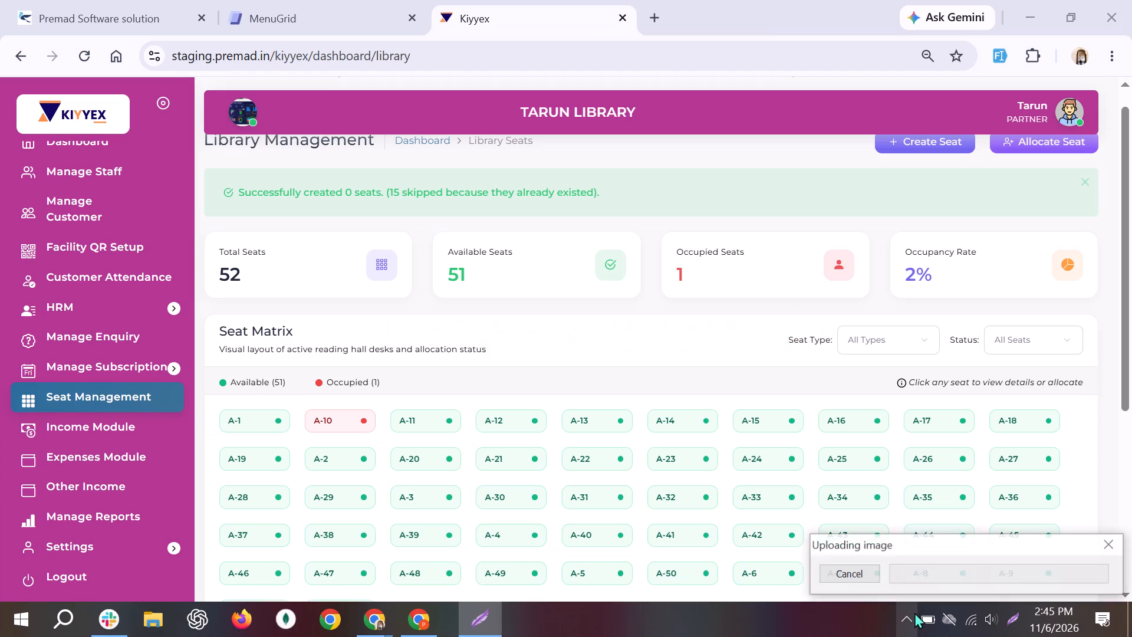
Switch to the Kiyyex Version 2 sheet and paste the copied note into issue 11's Issues / Feedback cell.
key("alt+Tab")
key("alt+Tab")
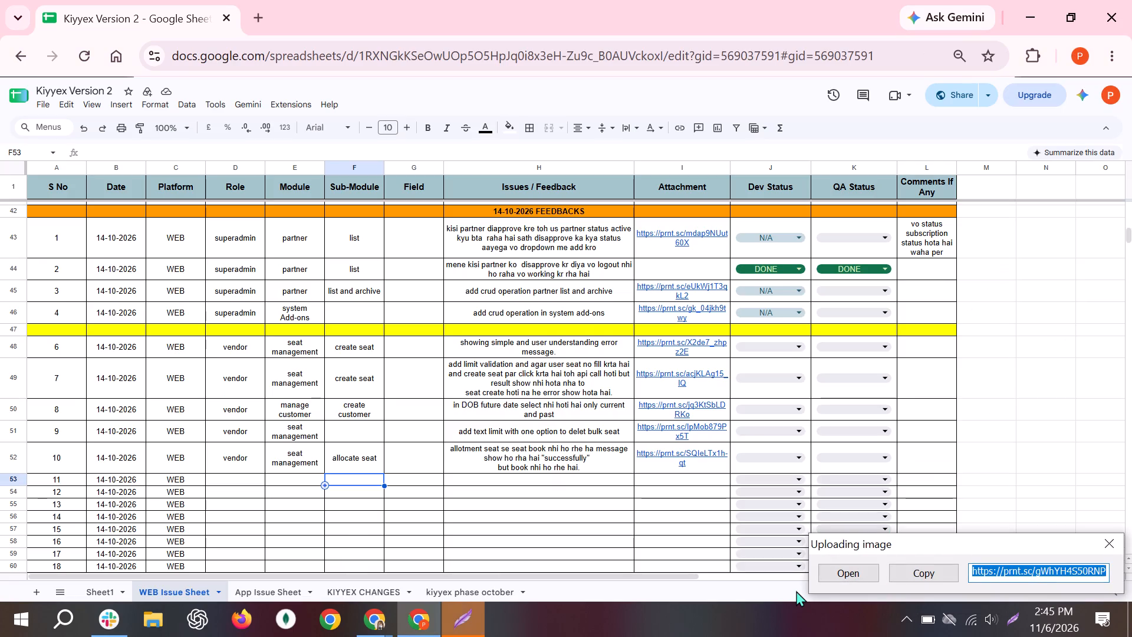
left_click(388, 216)
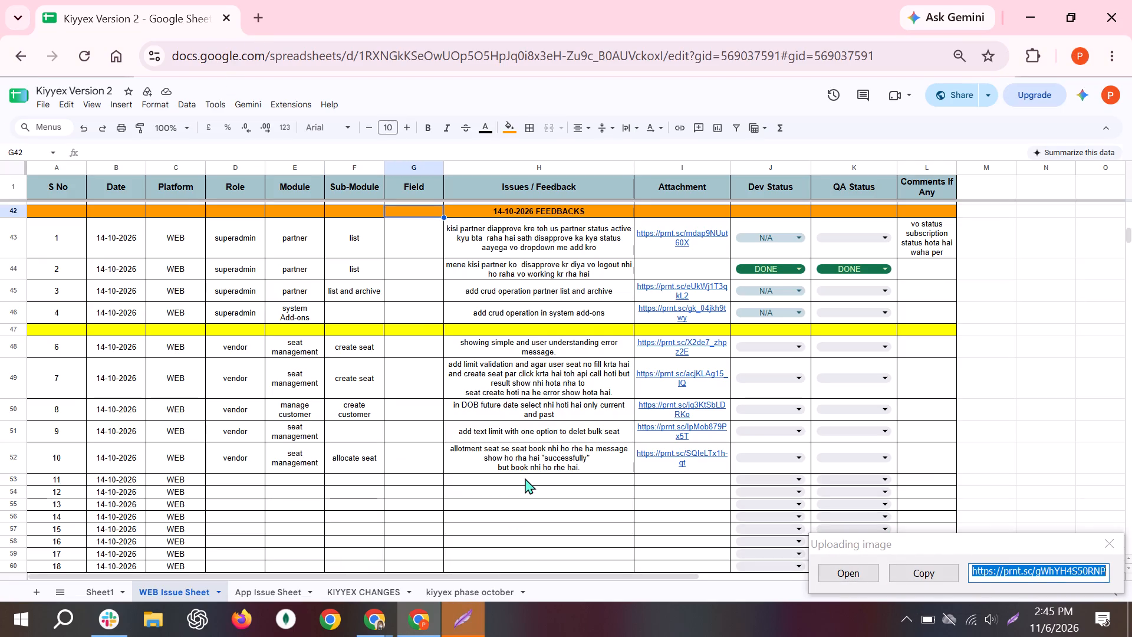
double_click(525, 480)
key("ctrl+v")
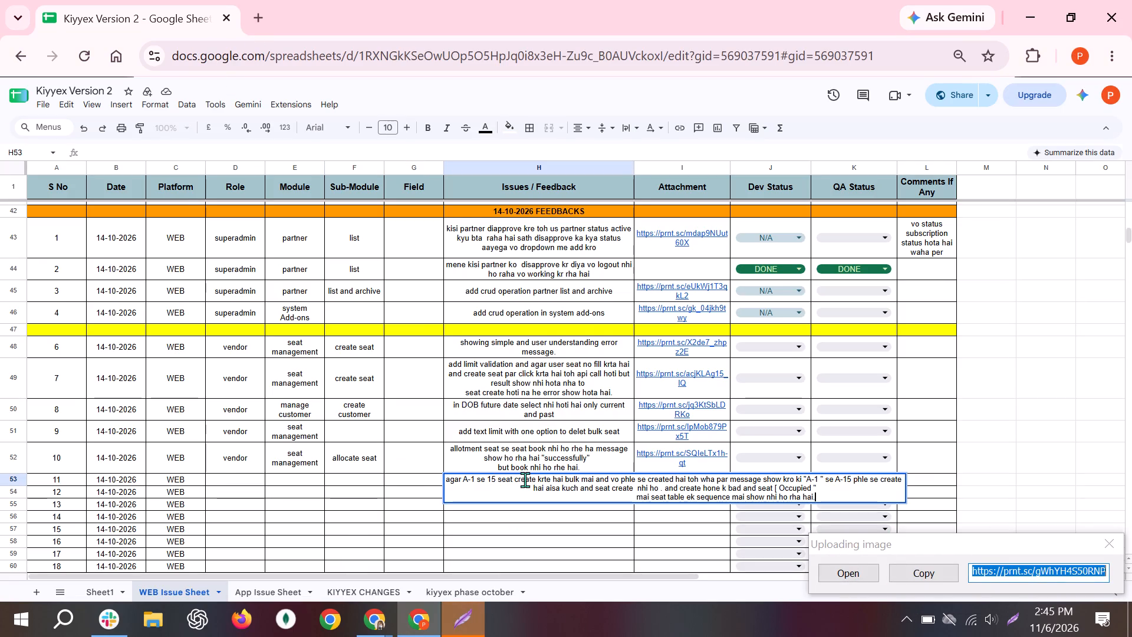
key("Return")
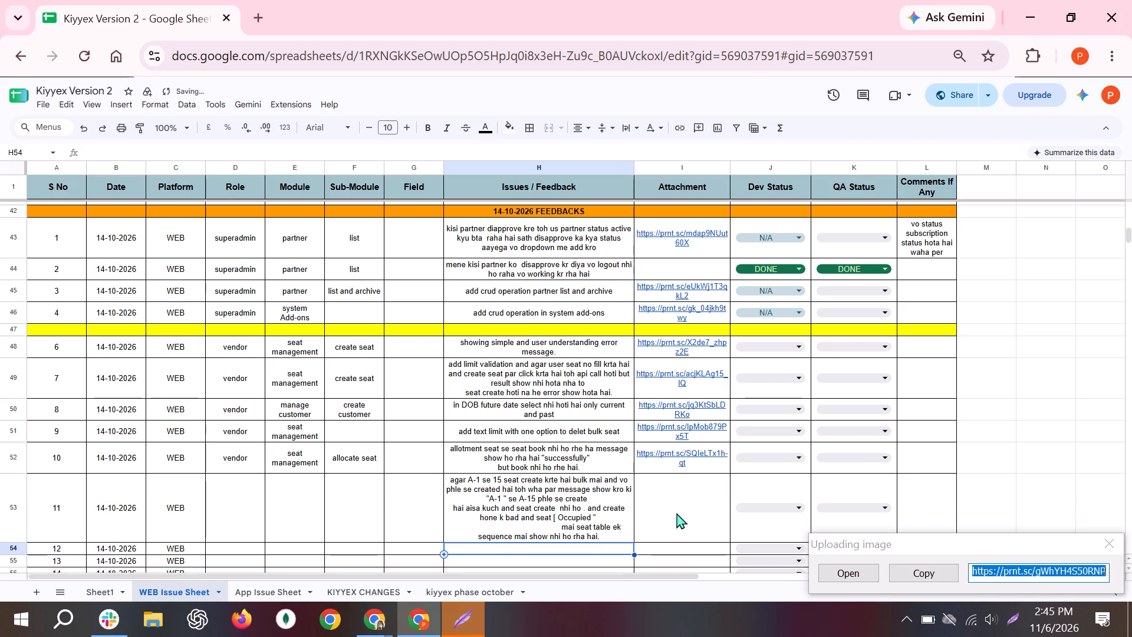
Copy the uploaded screenshot's link and paste it into issue 11's Attachment cell.
left_click(676, 513)
left_click(942, 579)
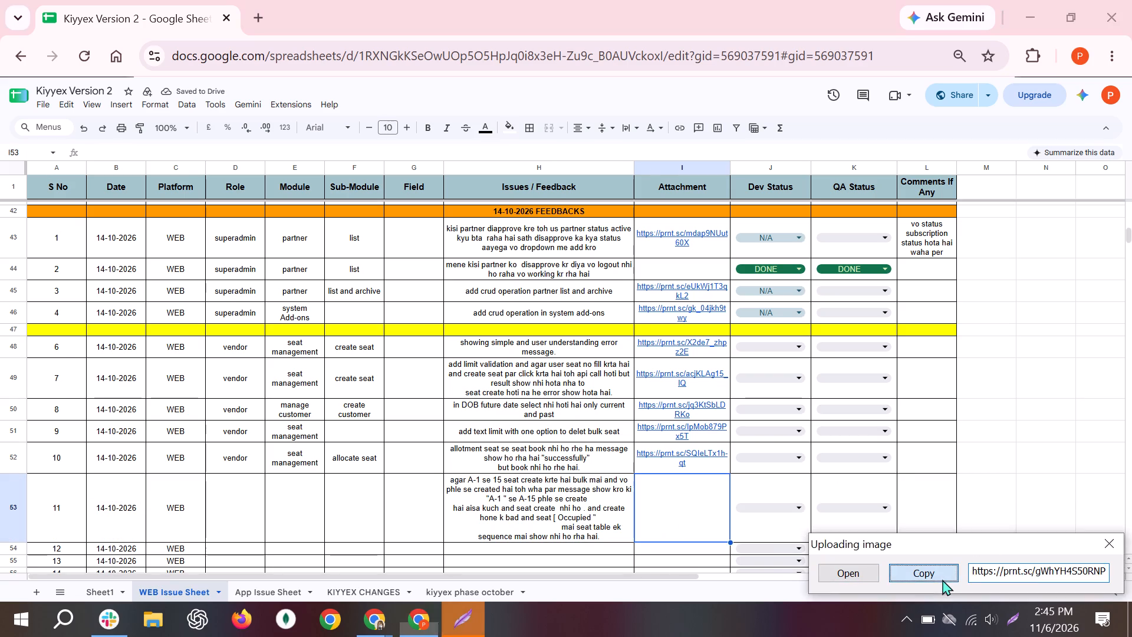
key("ctrl+v")
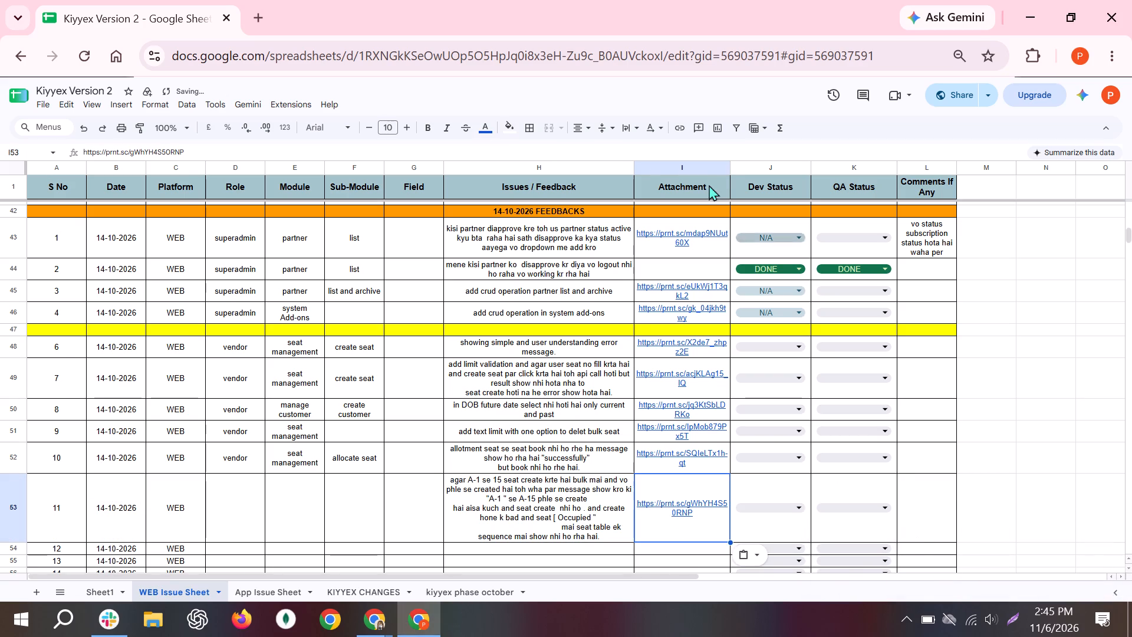
Widen the Attachment column so each screenshot link fits on one line.
left_click_drag(728, 164, 750, 167)
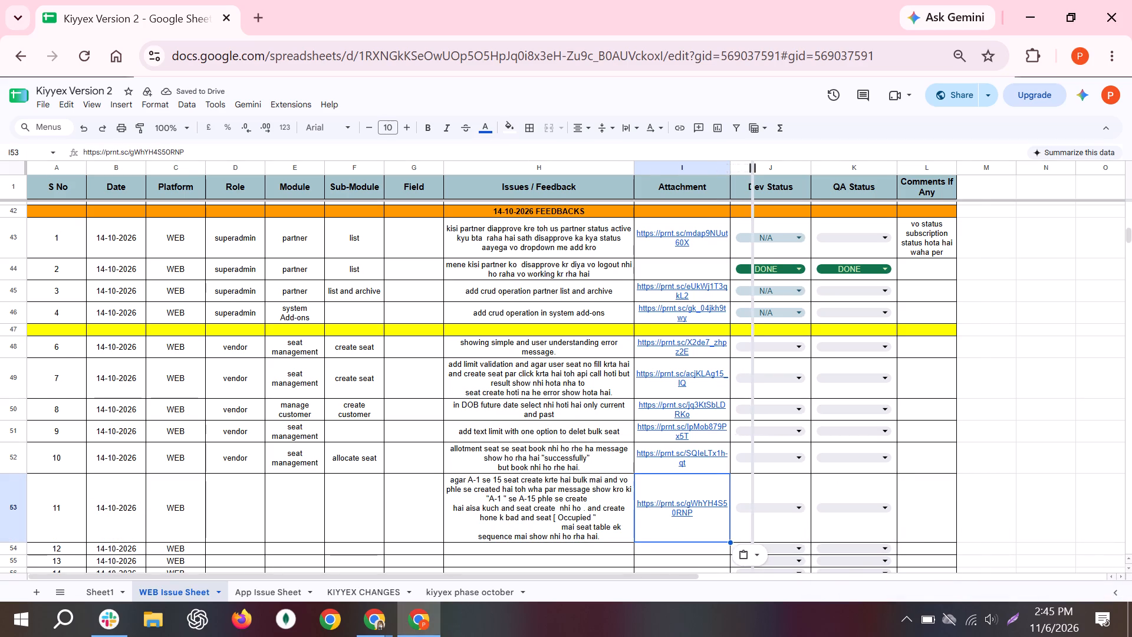
left_click_drag(750, 167, 751, 168)
left_click_drag(751, 168, 781, 171)
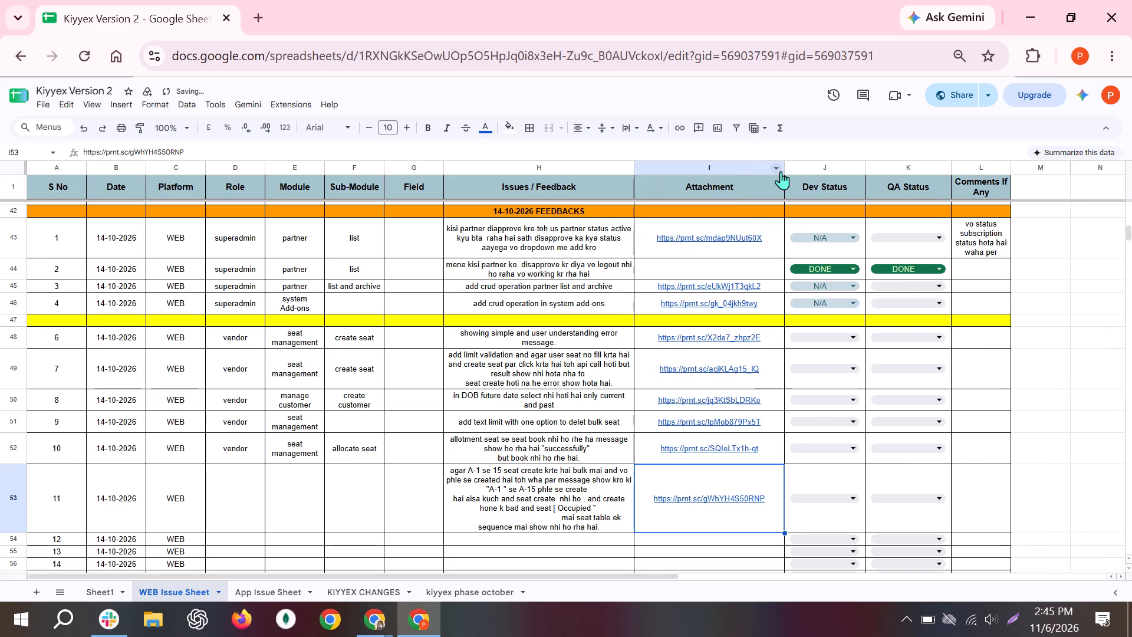
Fill issue 11's Role with vendor, Module with seat management and Sub-Module with create seat.
left_click(238, 493)
key("v")
key("Right")
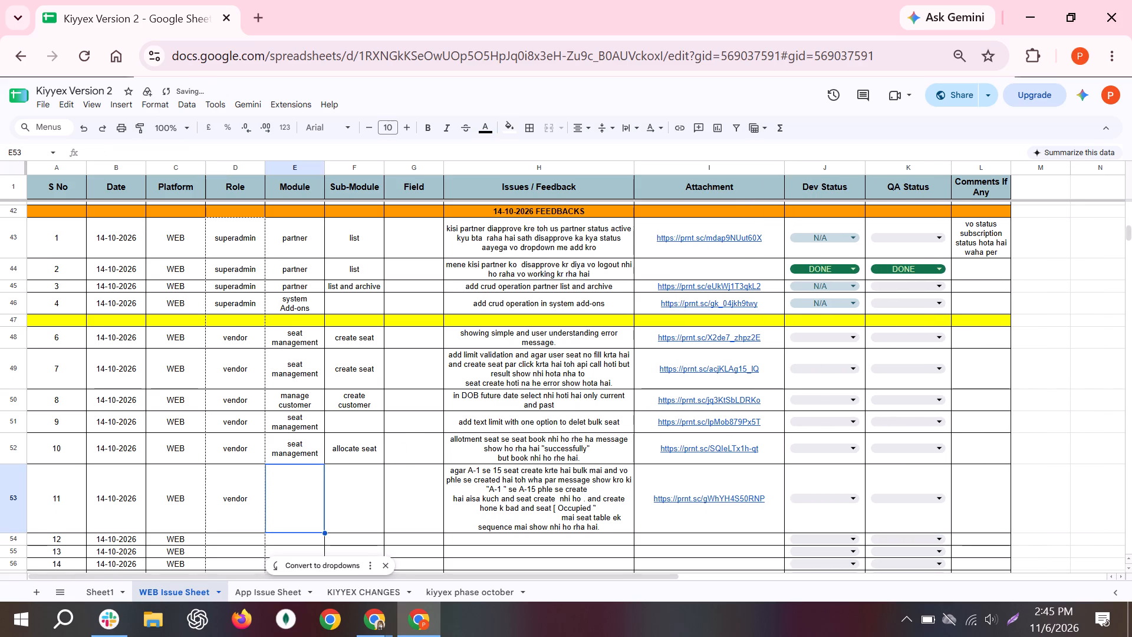
type("se")
key("Right")
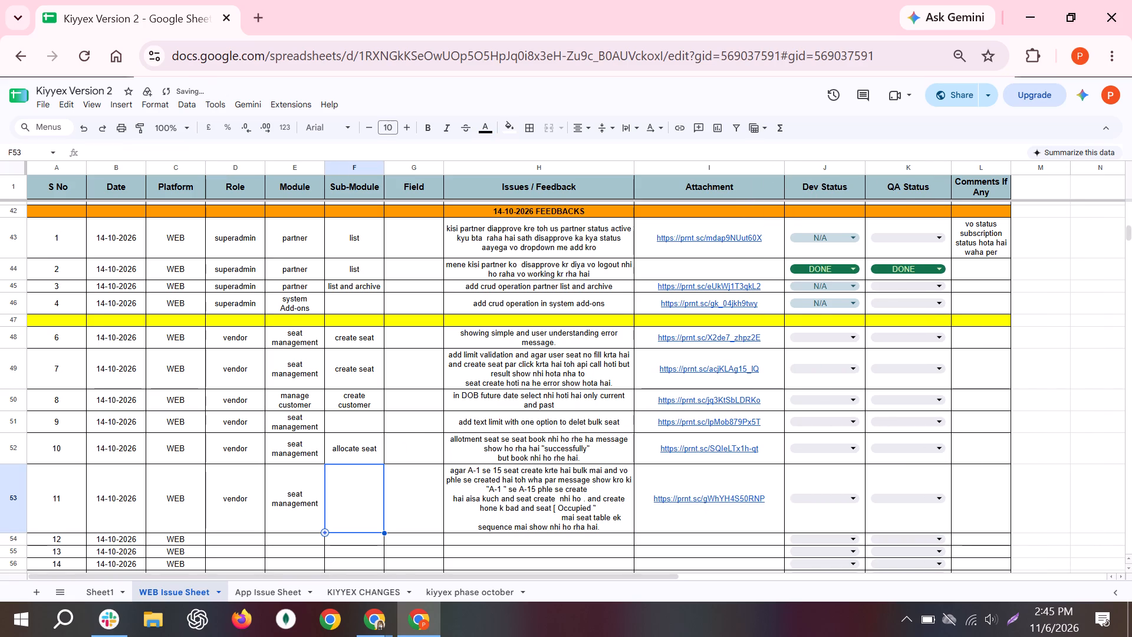
type("crs")
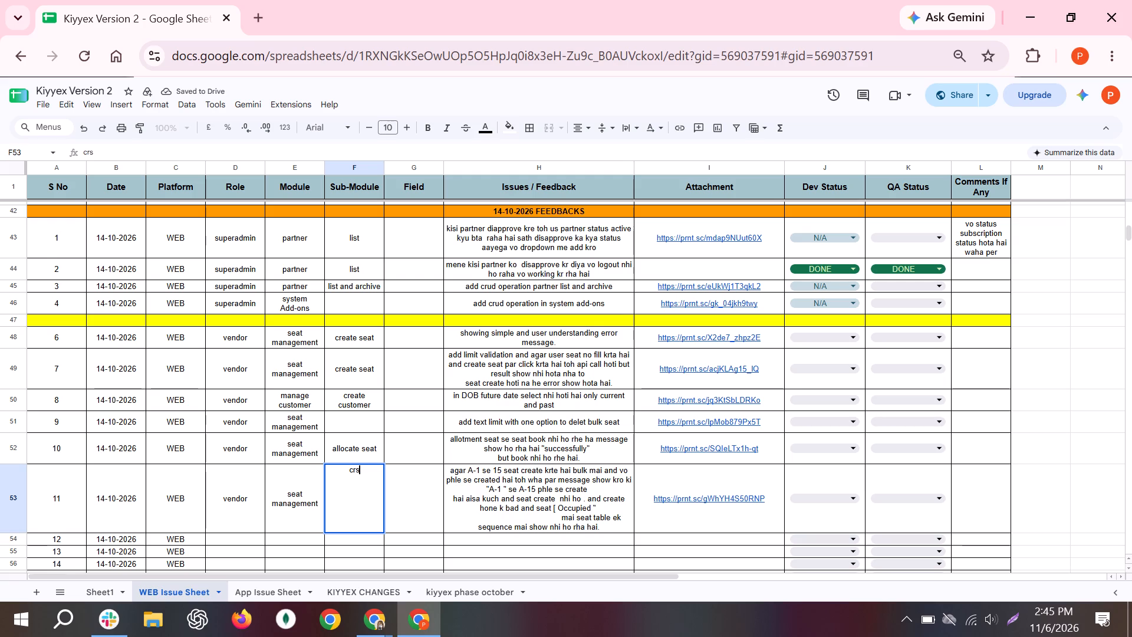
key("BackSpace")
type("eate seat")
key("Return")
Switch to the Kiyyex library dashboard, look over the seat matrix and allocations, and open the Allocate Seat page.
key("alt+Tab")
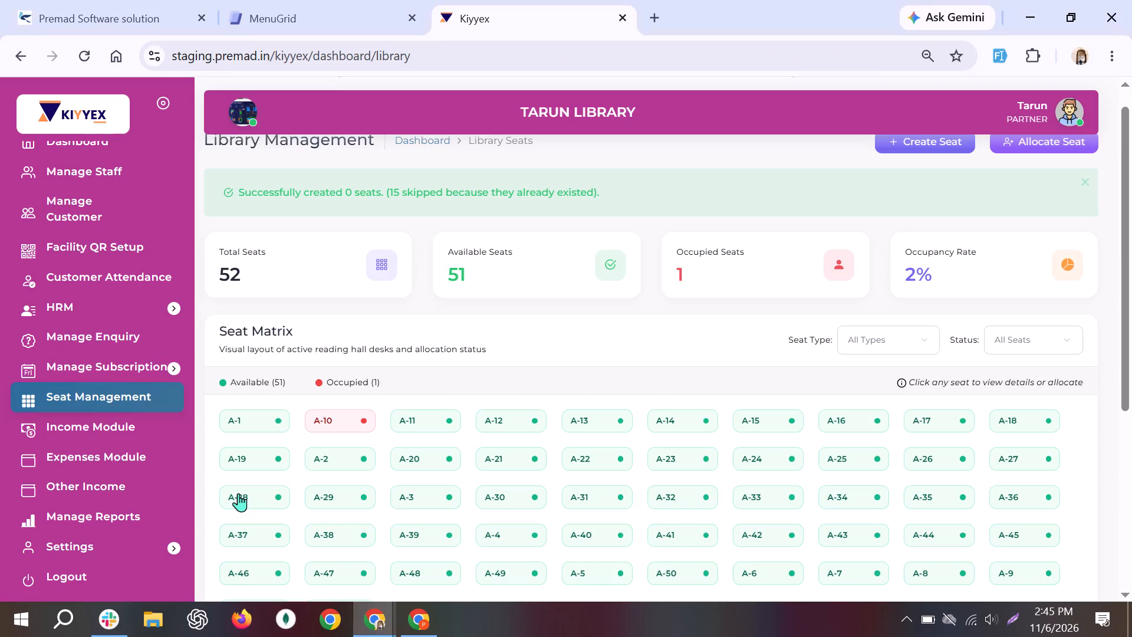
scroll(519, 385, "down", 3)
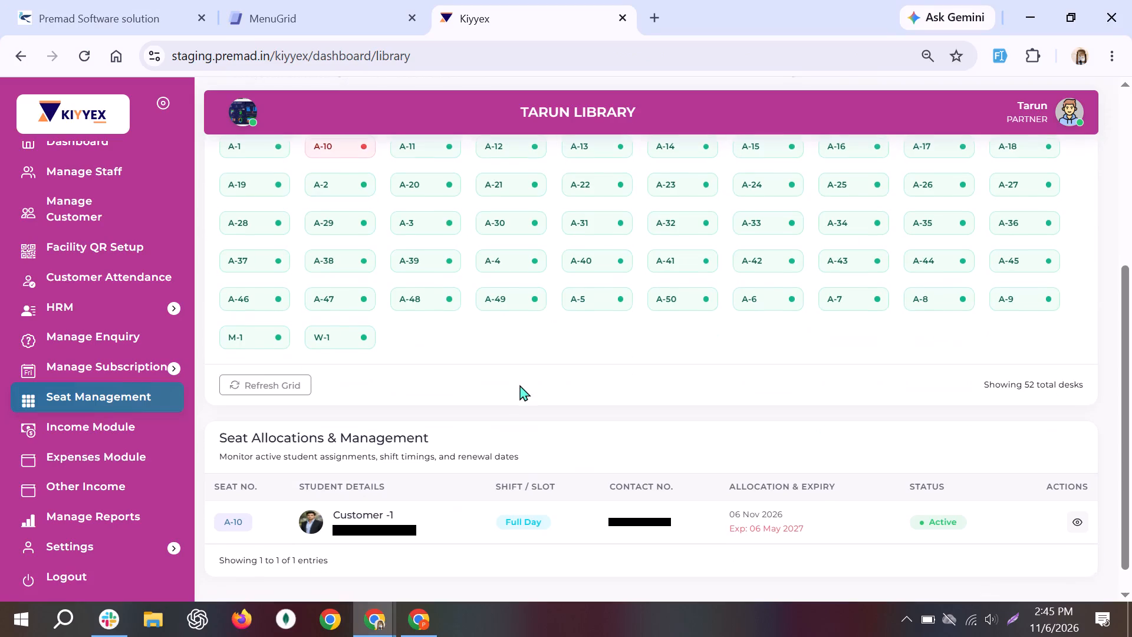
scroll(519, 385, "down", 3)
scroll(519, 385, "up", 9)
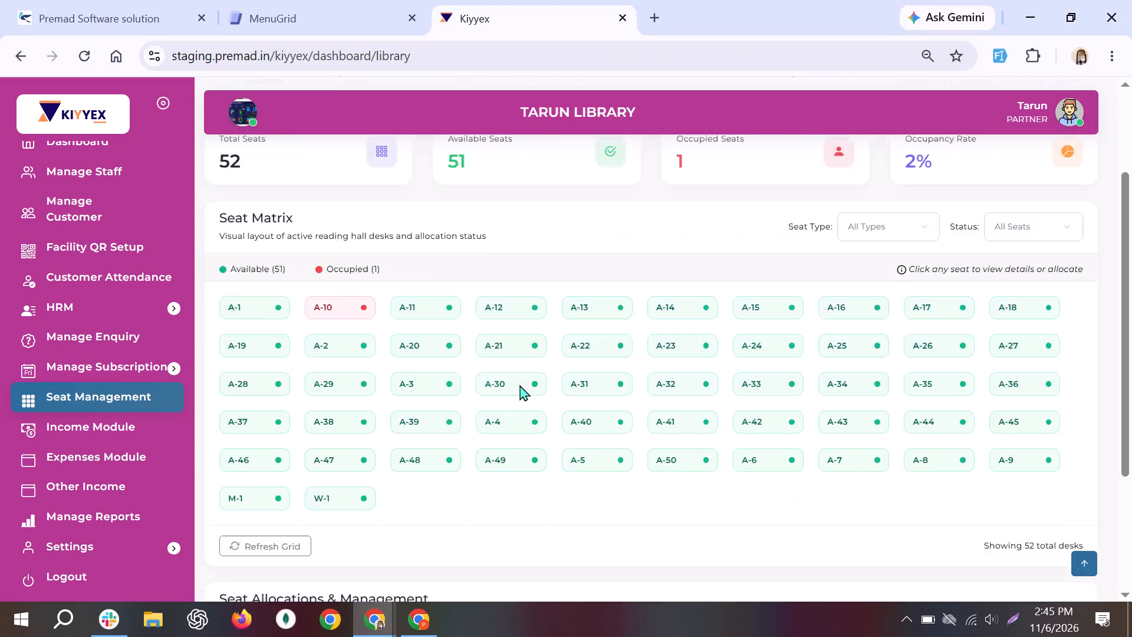
scroll(519, 385, "up", 11)
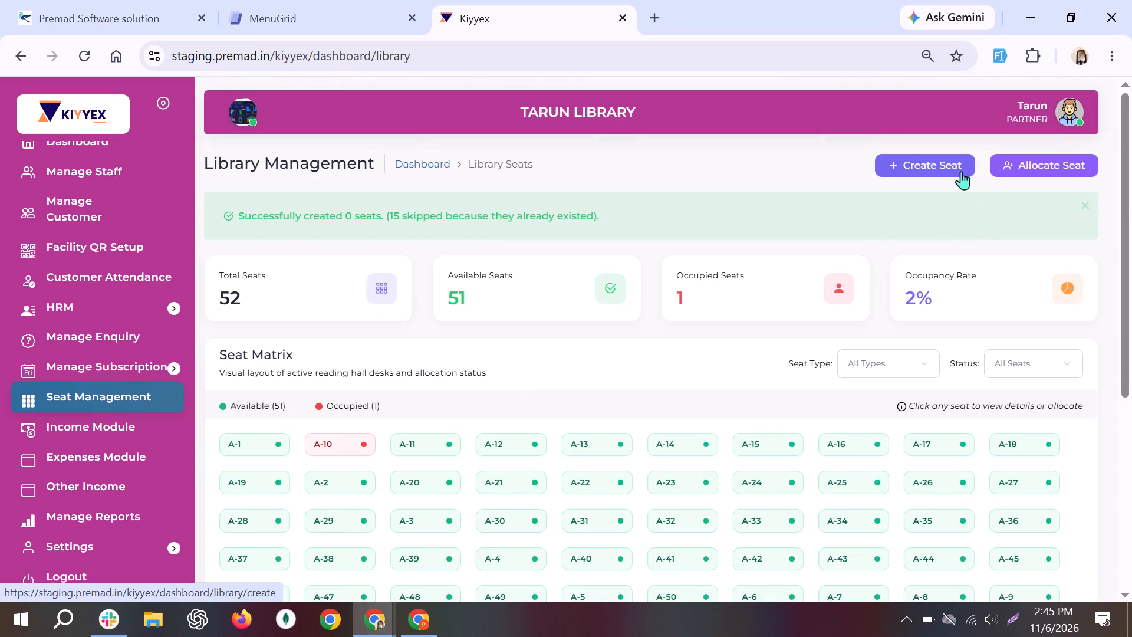
left_click(1061, 169)
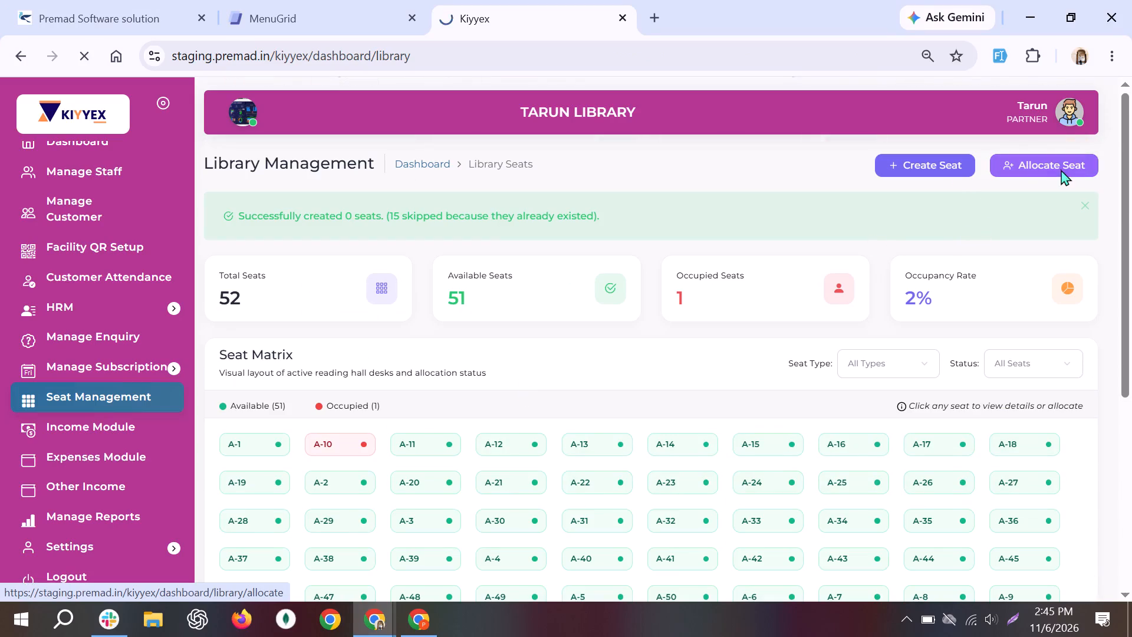
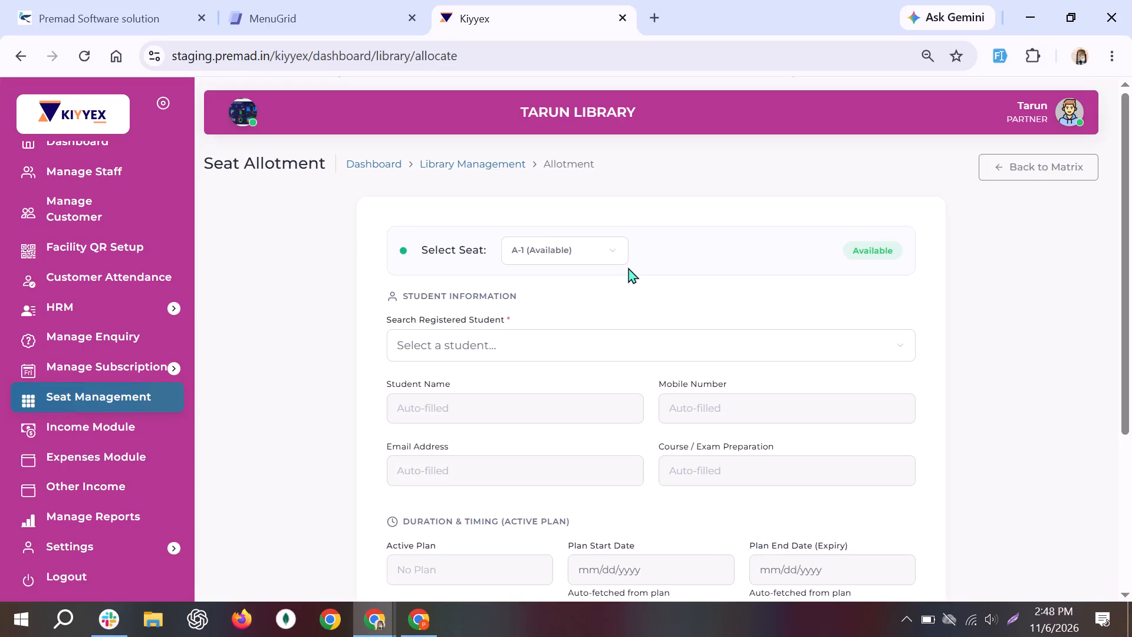
Allocate seat A-13 to the first registered student in the student list, who is on the Pro plan.
left_click(600, 254)
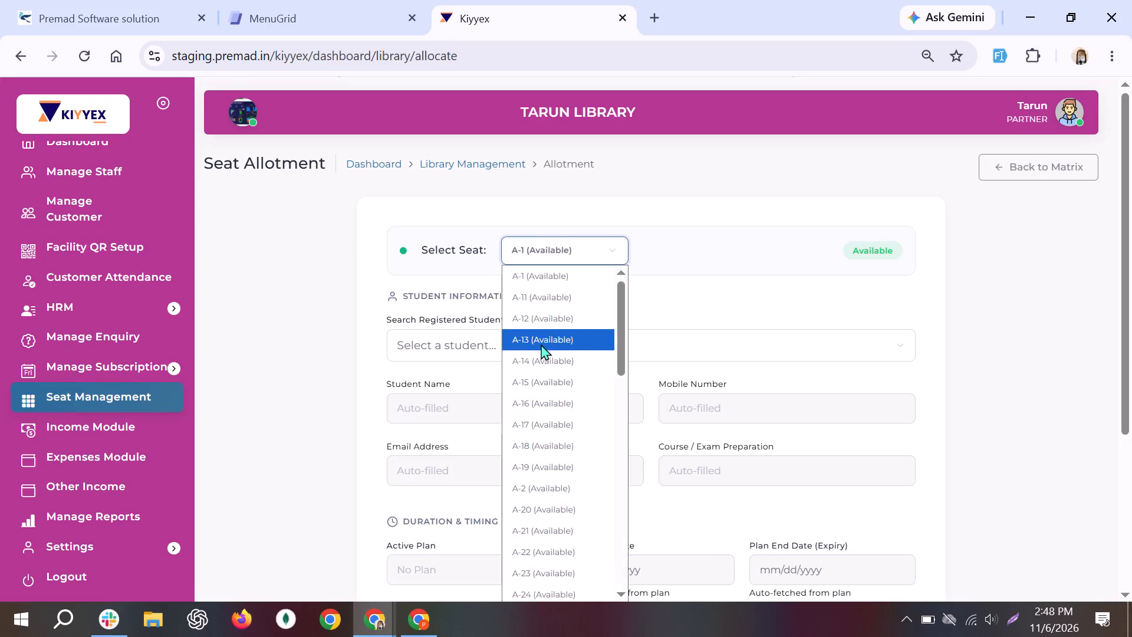
left_click(541, 344)
left_click(512, 349)
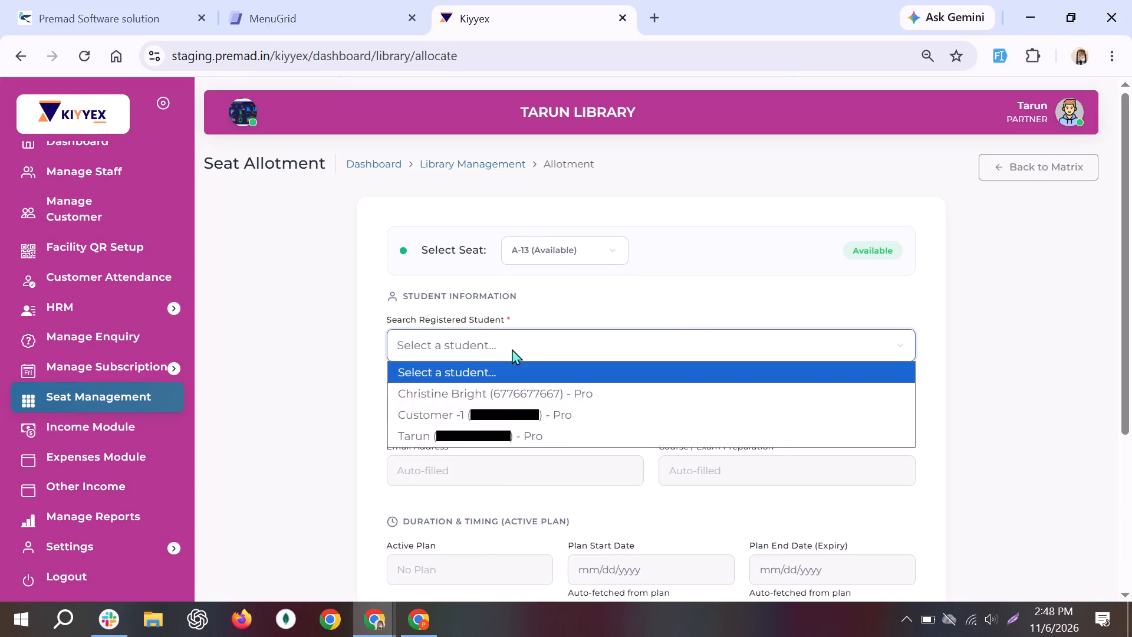
left_click(464, 395)
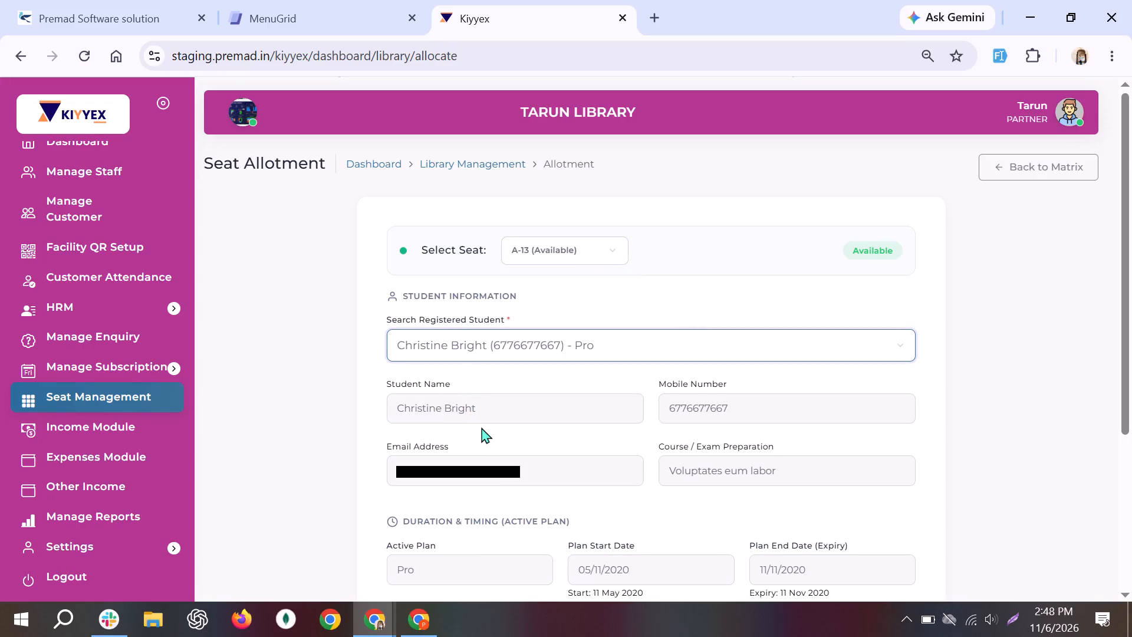
scroll(493, 437, "down", 8)
left_click(829, 493)
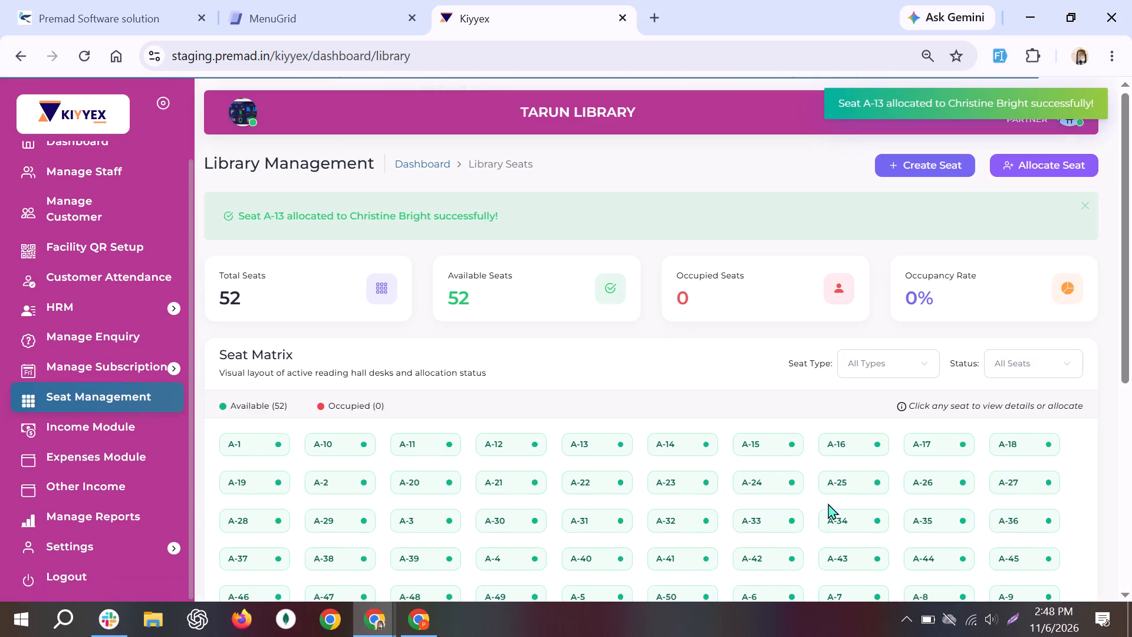
Reload the Library Management page and check the seat matrix, occupancy figures and Seat Allocations table for seat A-13's allocation.
scroll(828, 503, "down", 3)
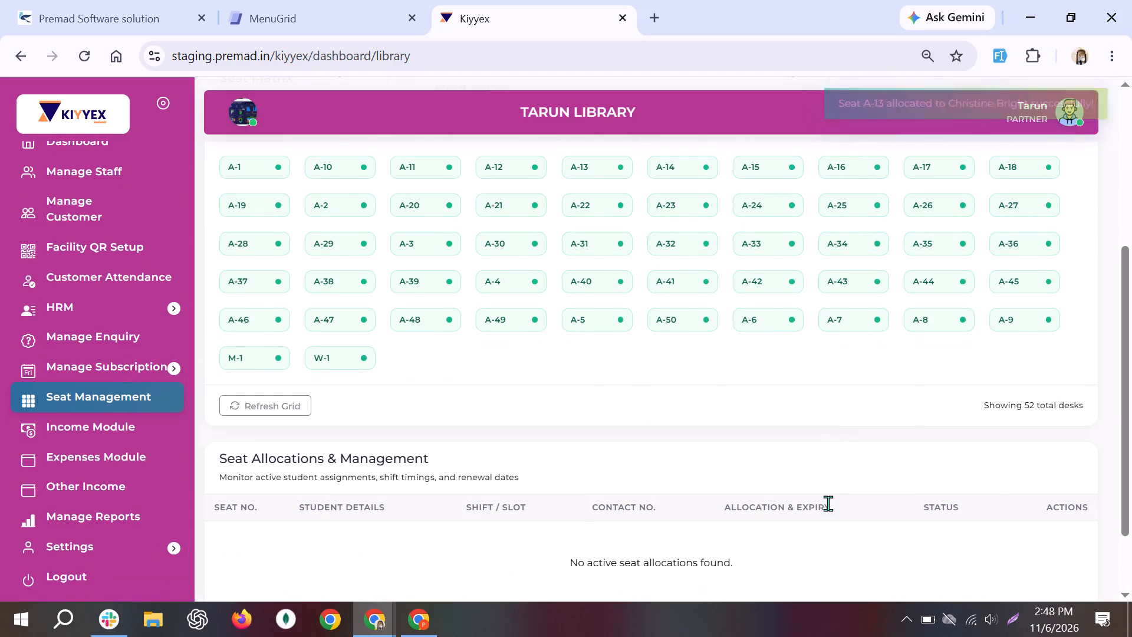
key("F5")
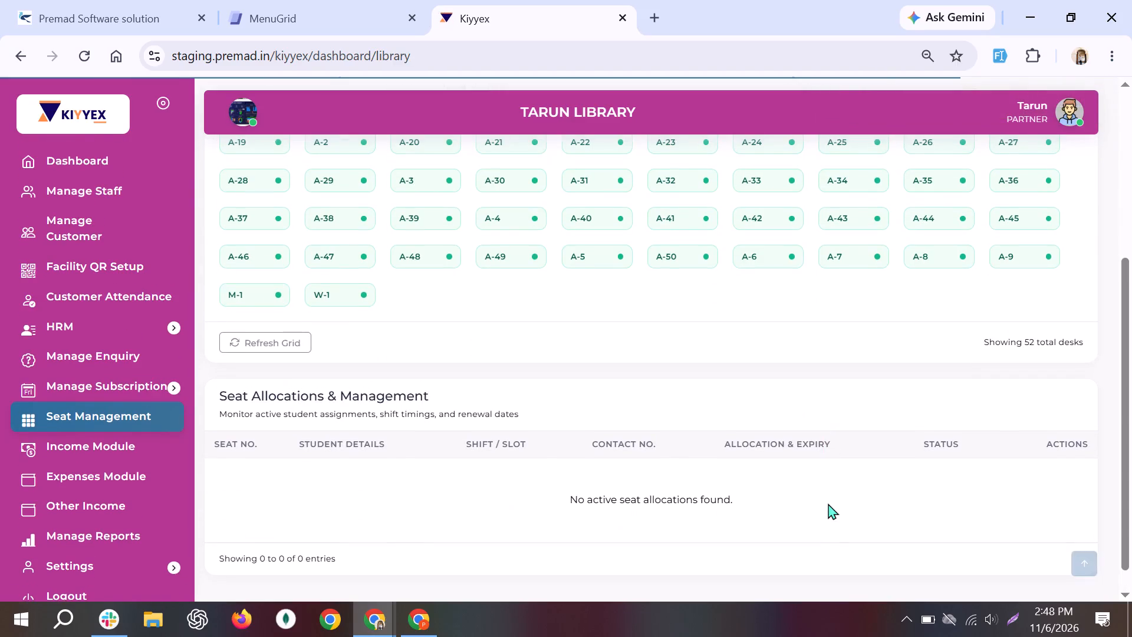
scroll(828, 503, "up", 3)
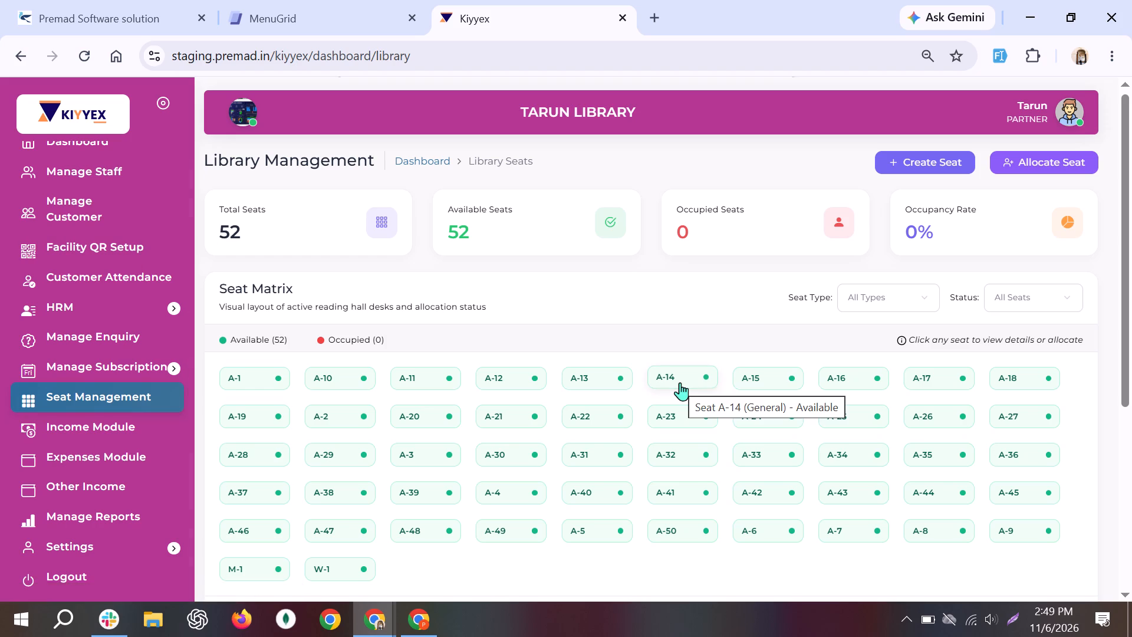
Open the seat matrix's Seat Type filter choices.
left_click(893, 297)
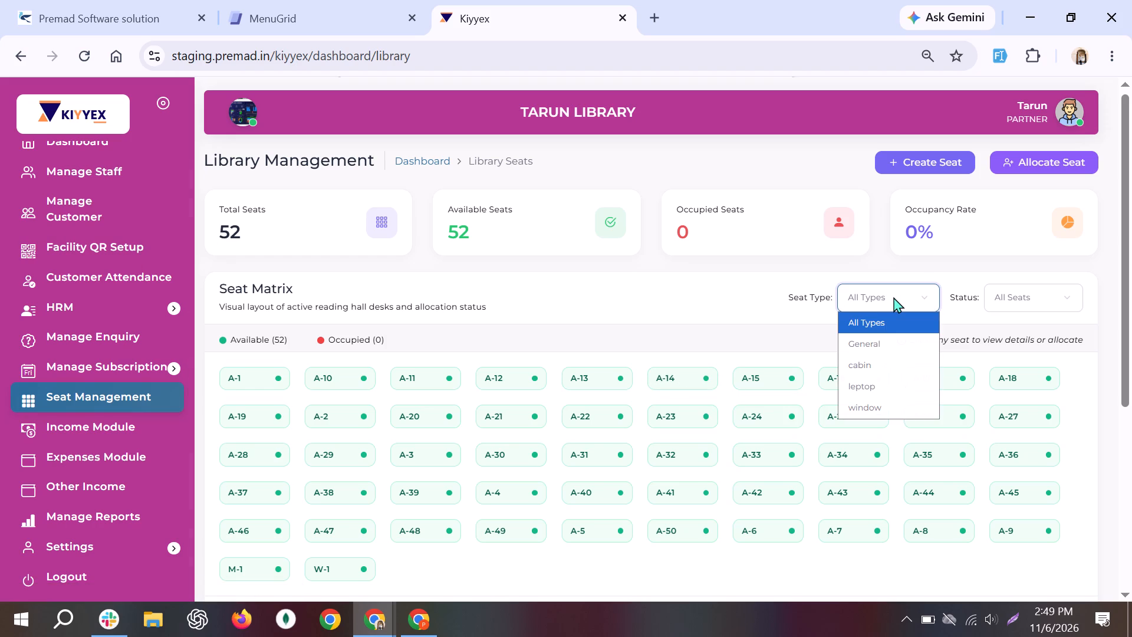
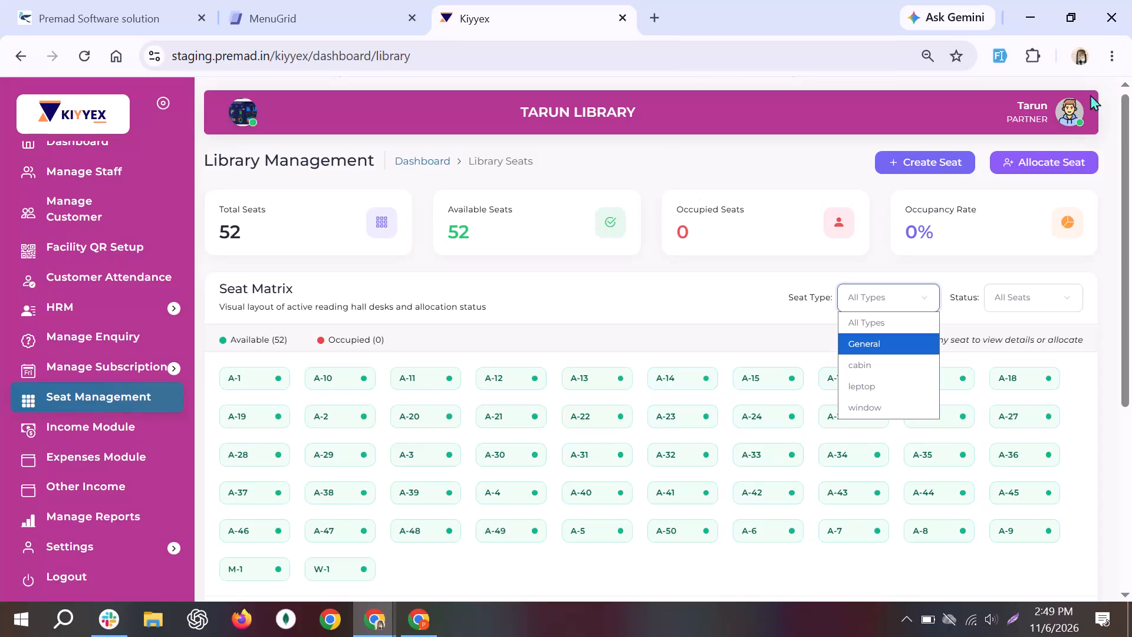
Reload the Library Management page repeatedly and check the occupancy figures, seat matrix and Seat Allocations table for new allocations.
left_click(1052, 159)
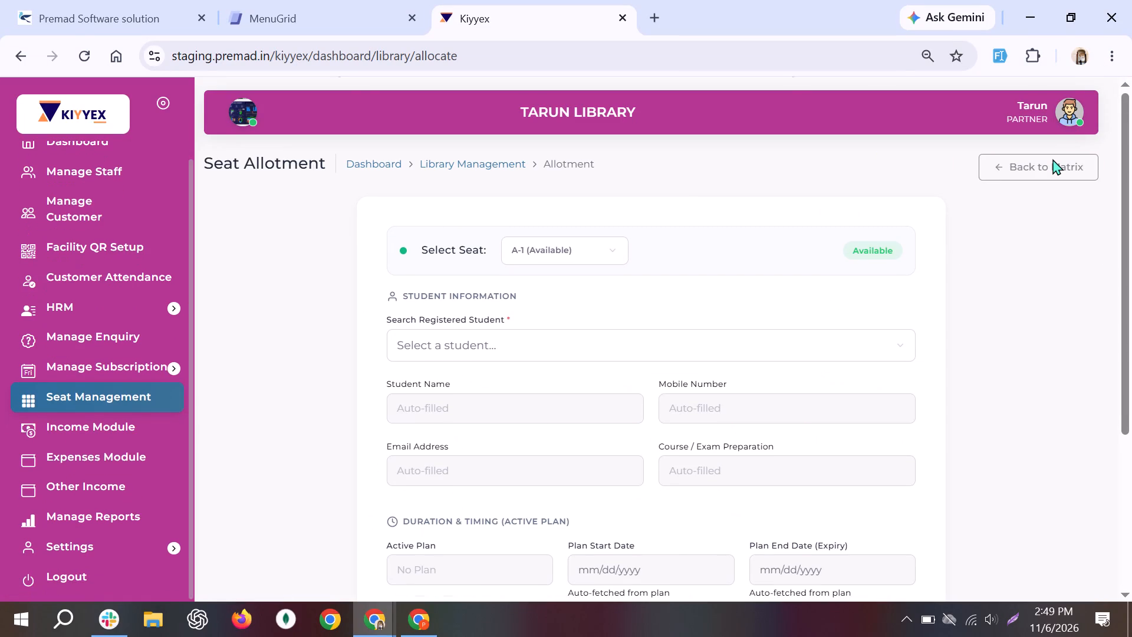
left_click(19, 67)
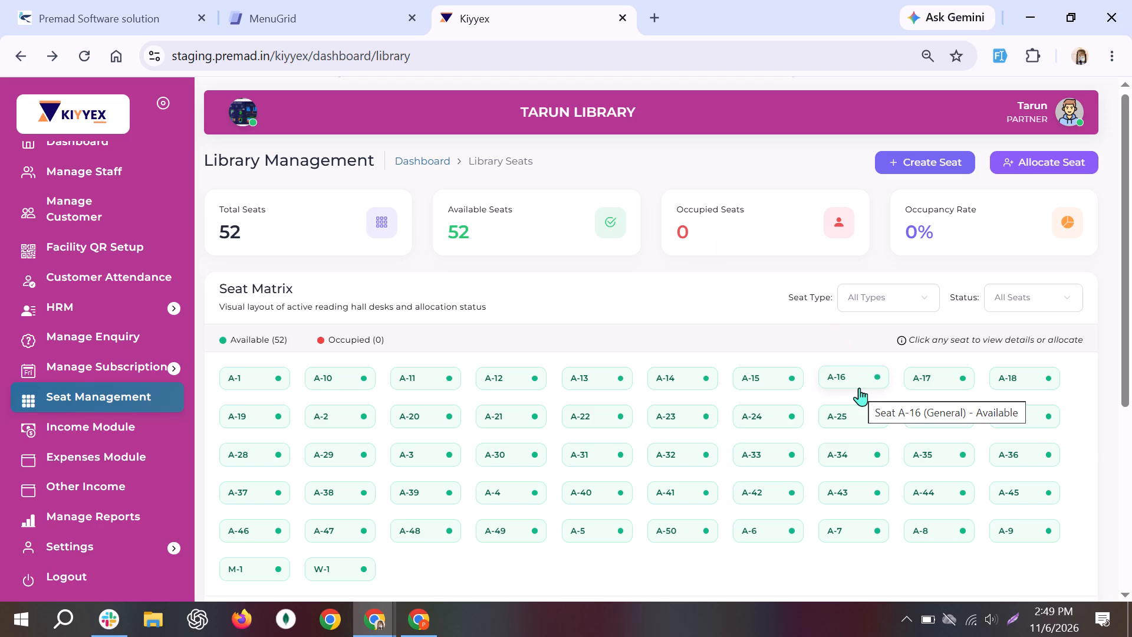
key("F5")
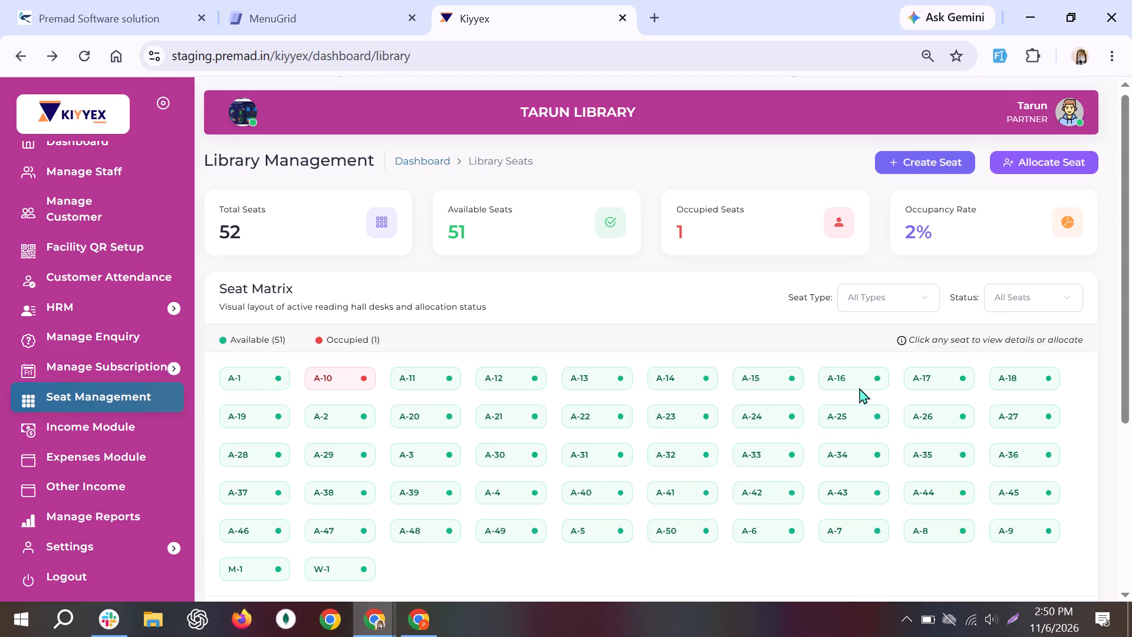
scroll(859, 388, "down", 3)
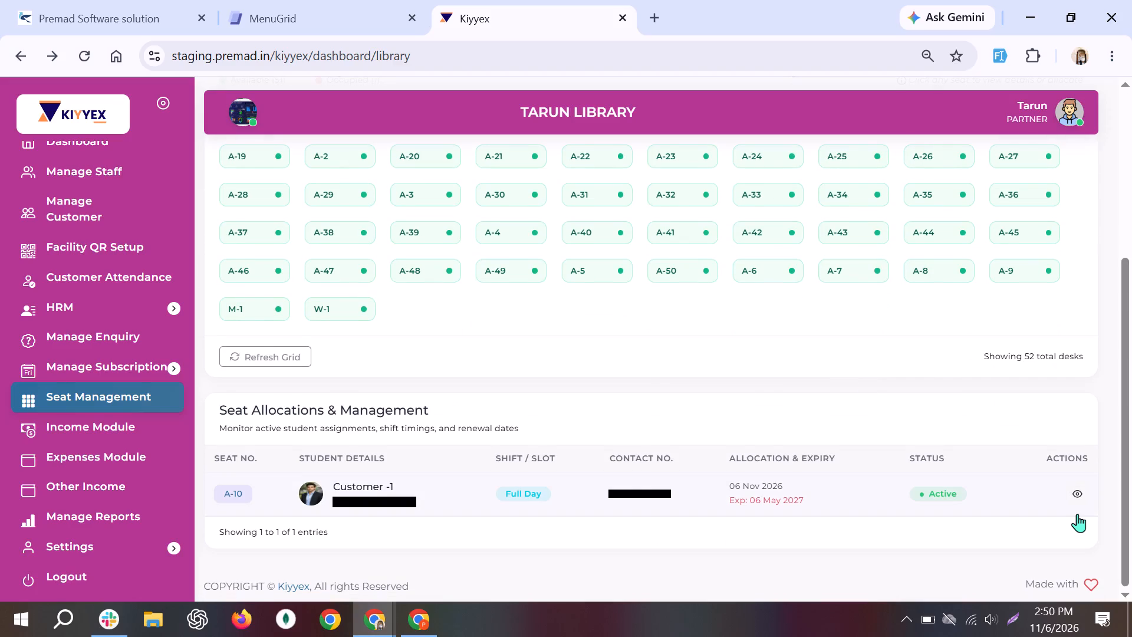
scroll(1077, 514, "up", 4)
key("F5")
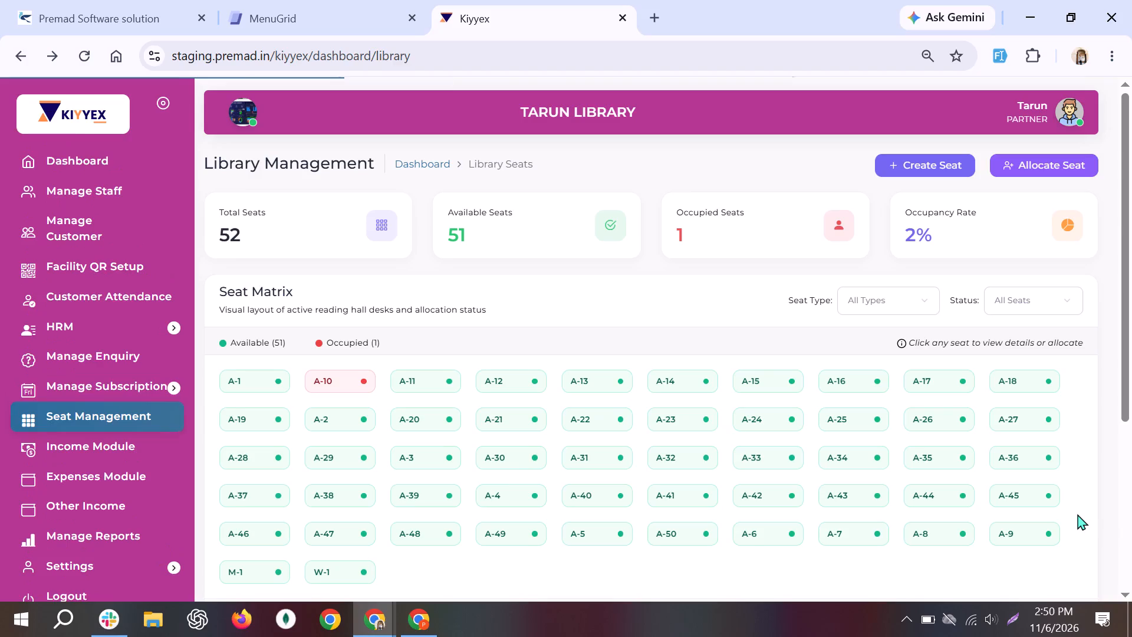
scroll(1077, 514, "down", 3)
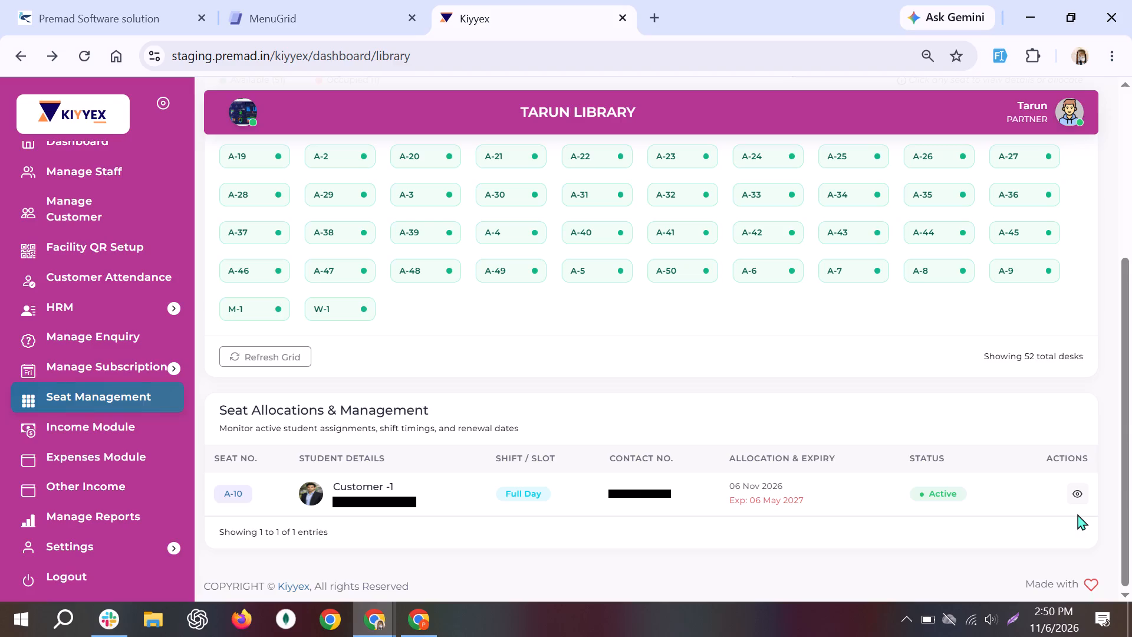
key("F5")
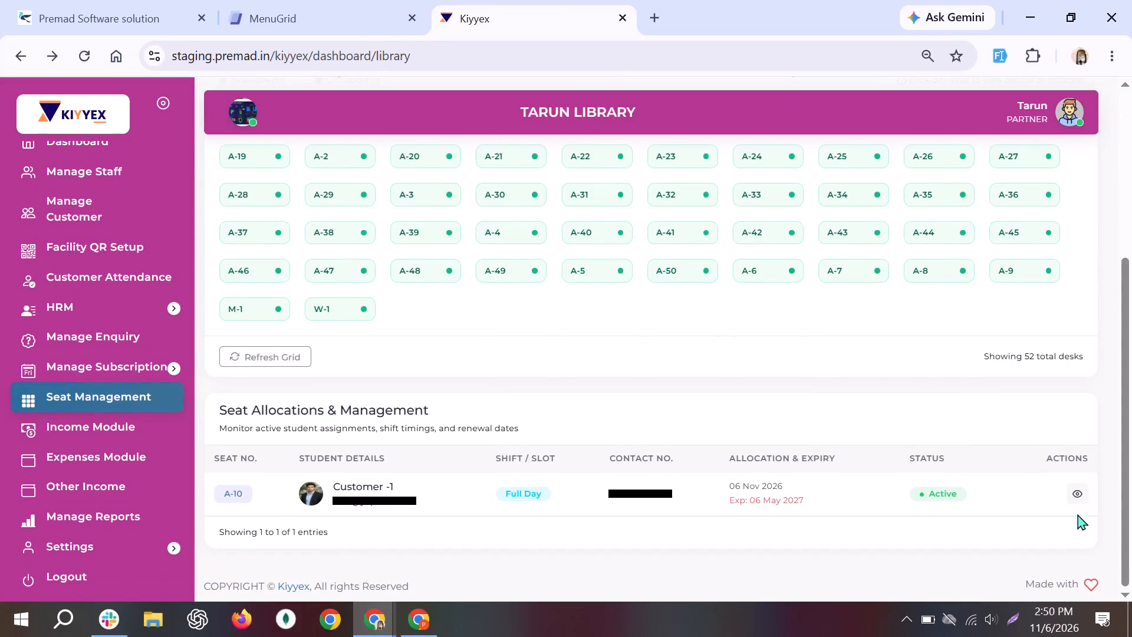
scroll(1077, 514, "up", 5)
scroll(1077, 514, "down", 2)
scroll(1077, 514, "up", 1)
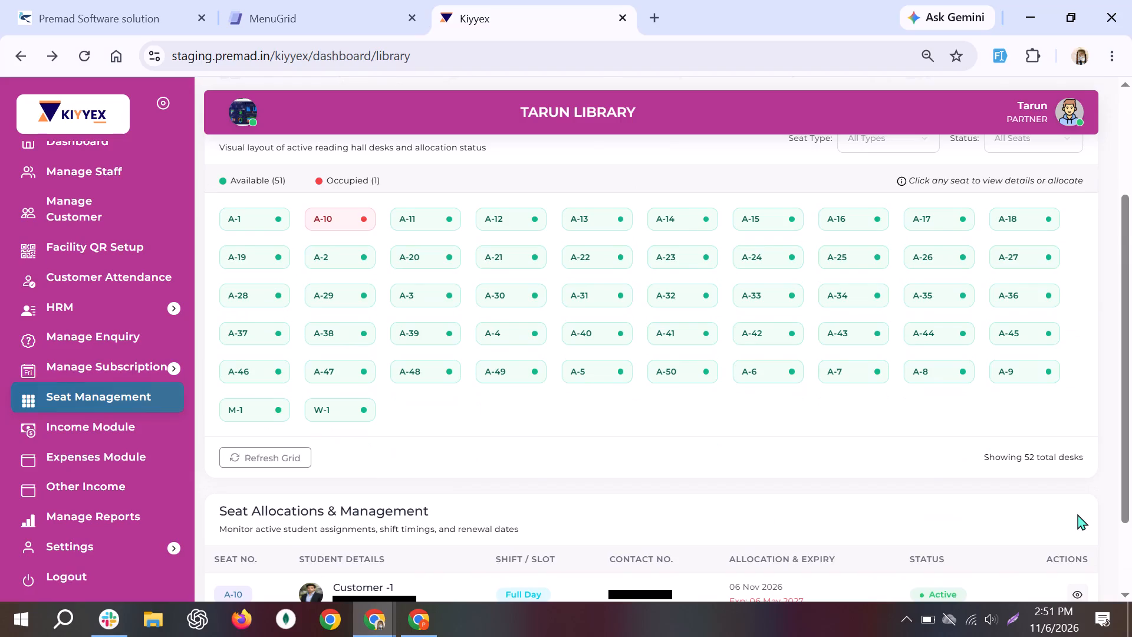
key("F5")
key("F5")
key("F5")
key("F5")
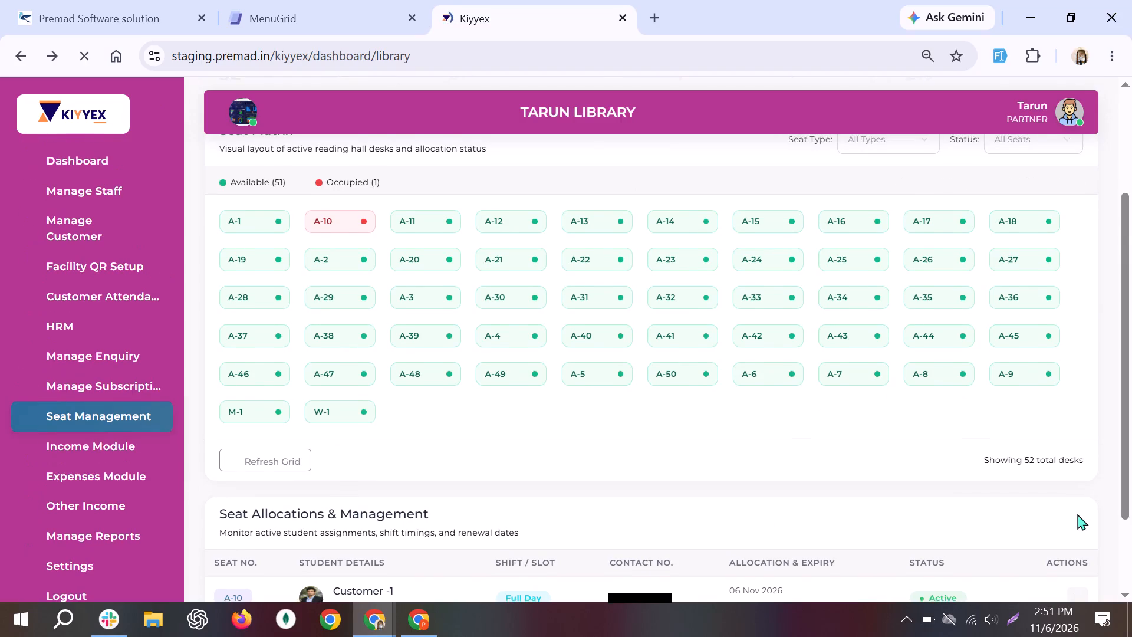
key("F5")
scroll(1077, 514, "down", 7)
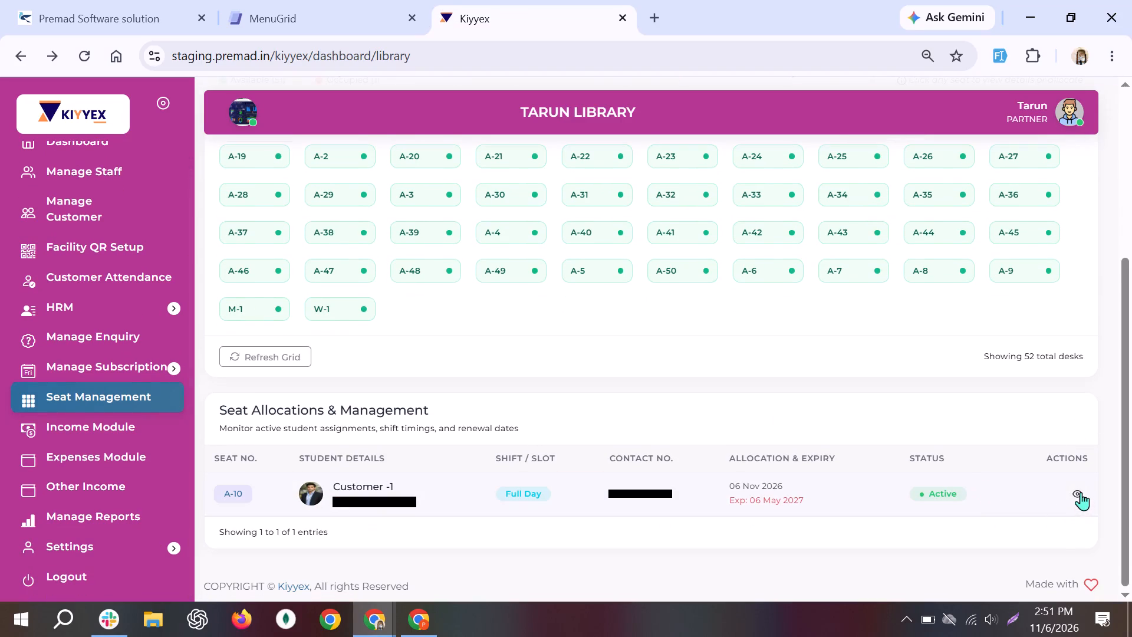
View the seat details of the A-10 allocation from the Seat Allocations table.
left_click(1081, 492)
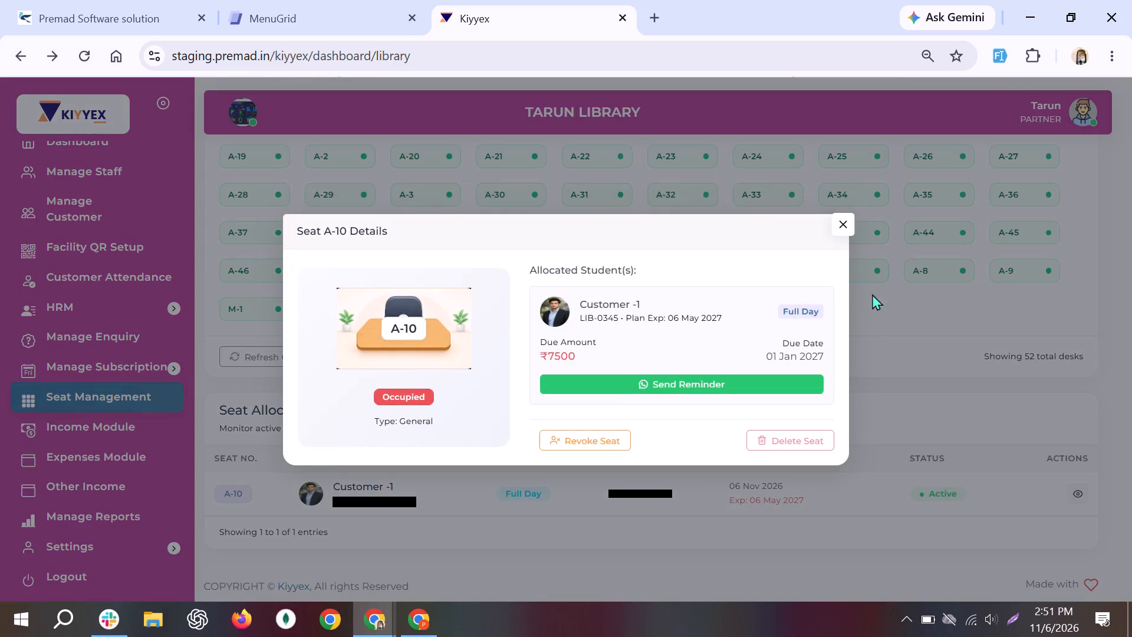
left_click(843, 222)
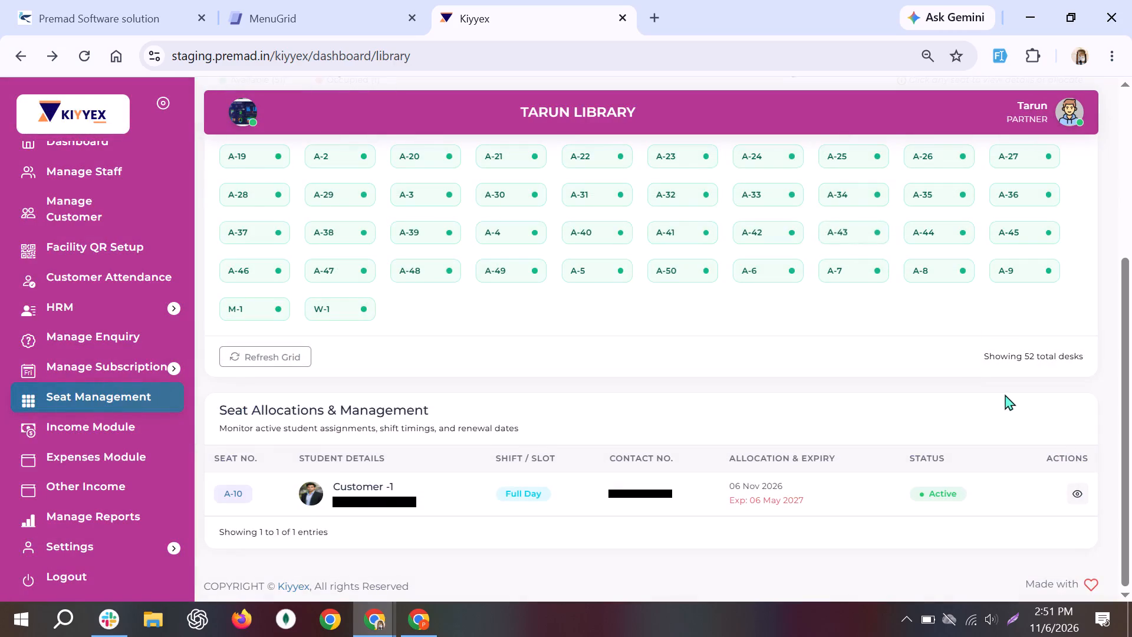
Reload the Library Management page again and compare the seat matrix with the Seat Allocations table.
scroll(1009, 397, "up", 3)
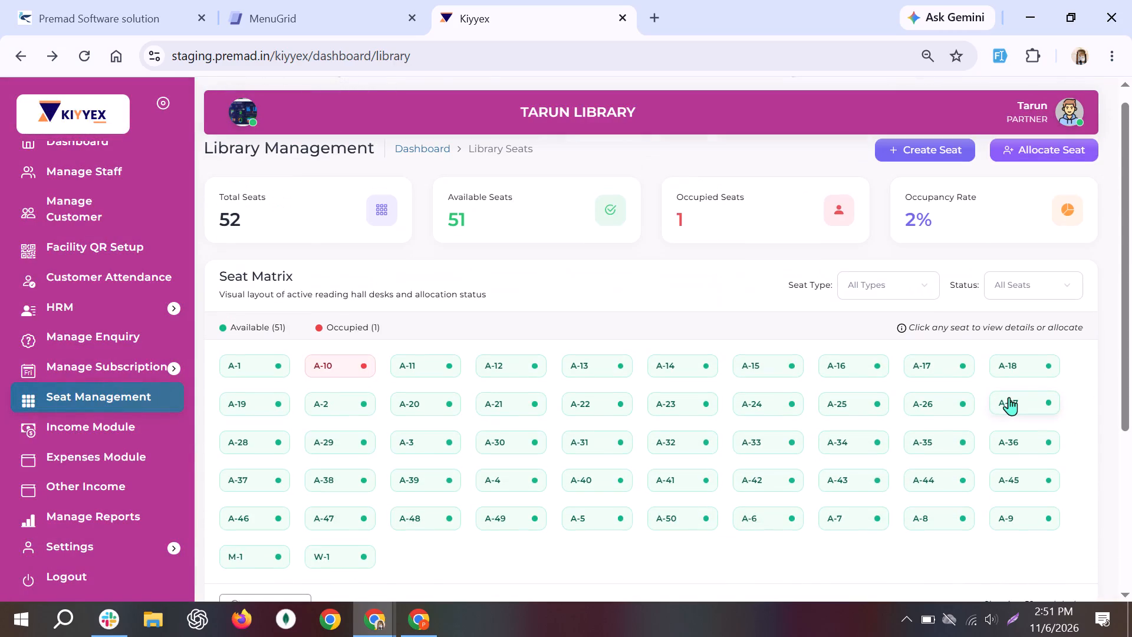
scroll(1009, 397, "down", 2)
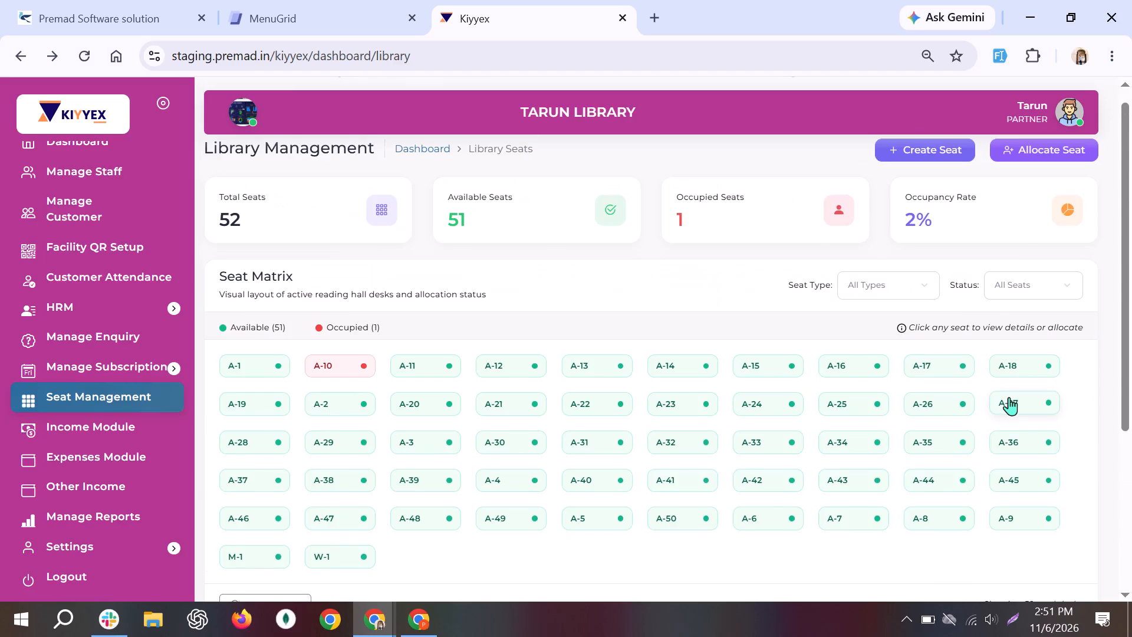
scroll(1009, 397, "down", 2)
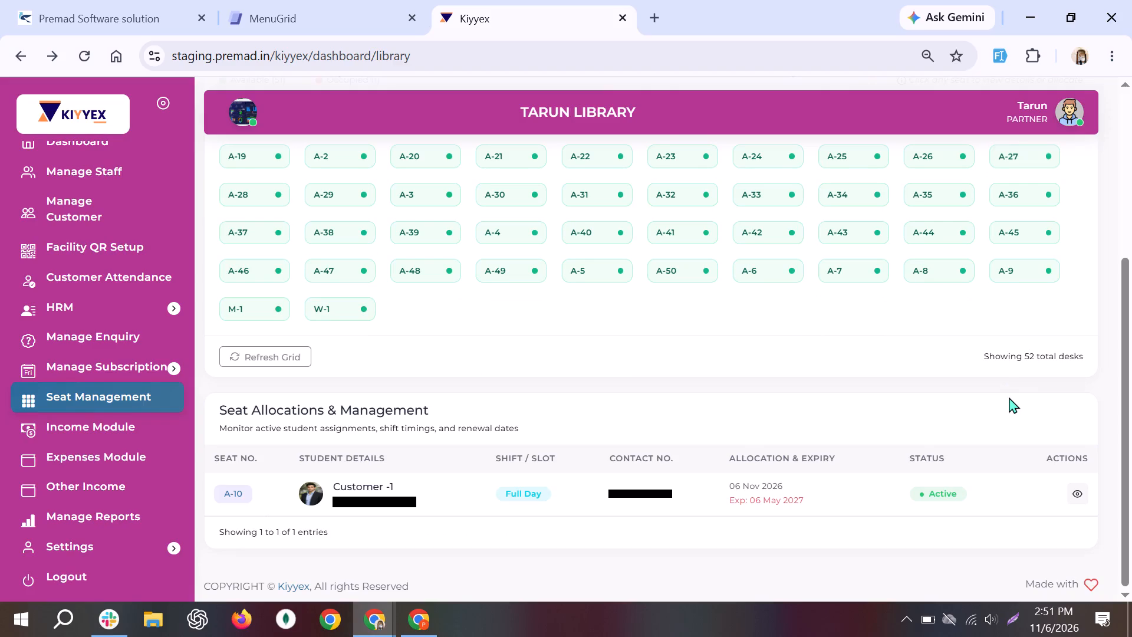
key("F5")
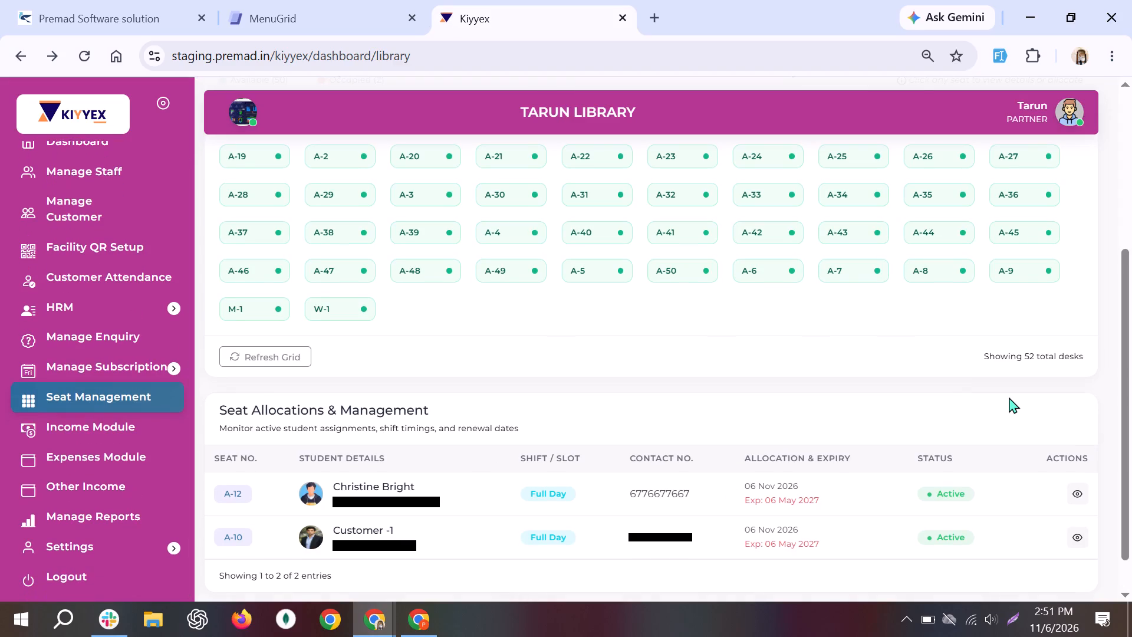
scroll(966, 503, "up", 1)
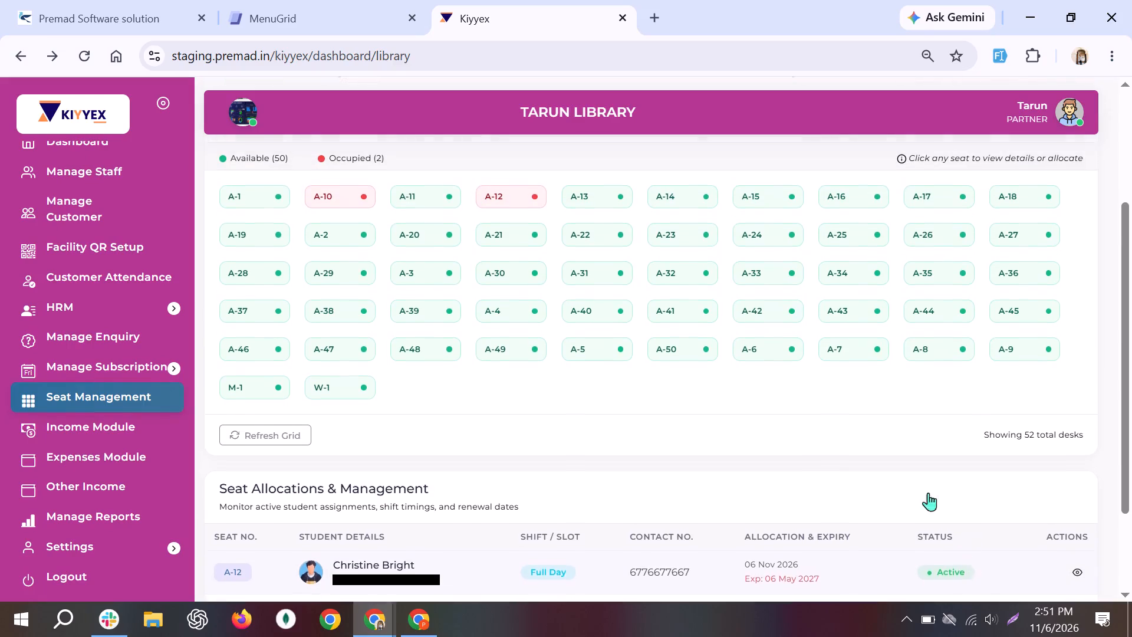
Revoke the allocation of seat A-12.
left_click(505, 255)
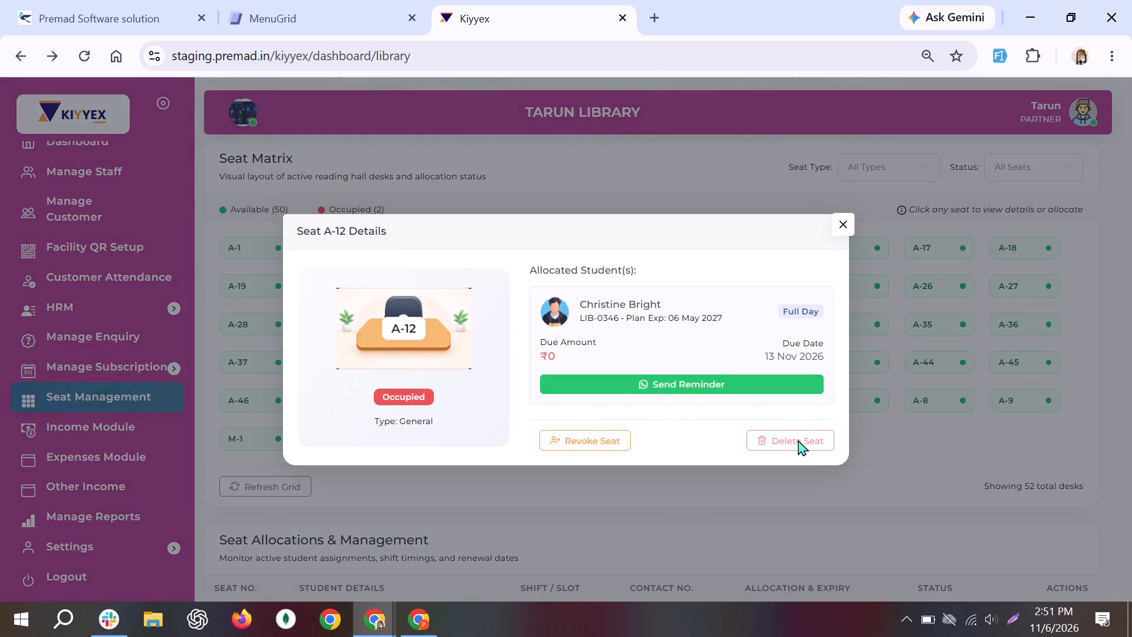
left_click(583, 444)
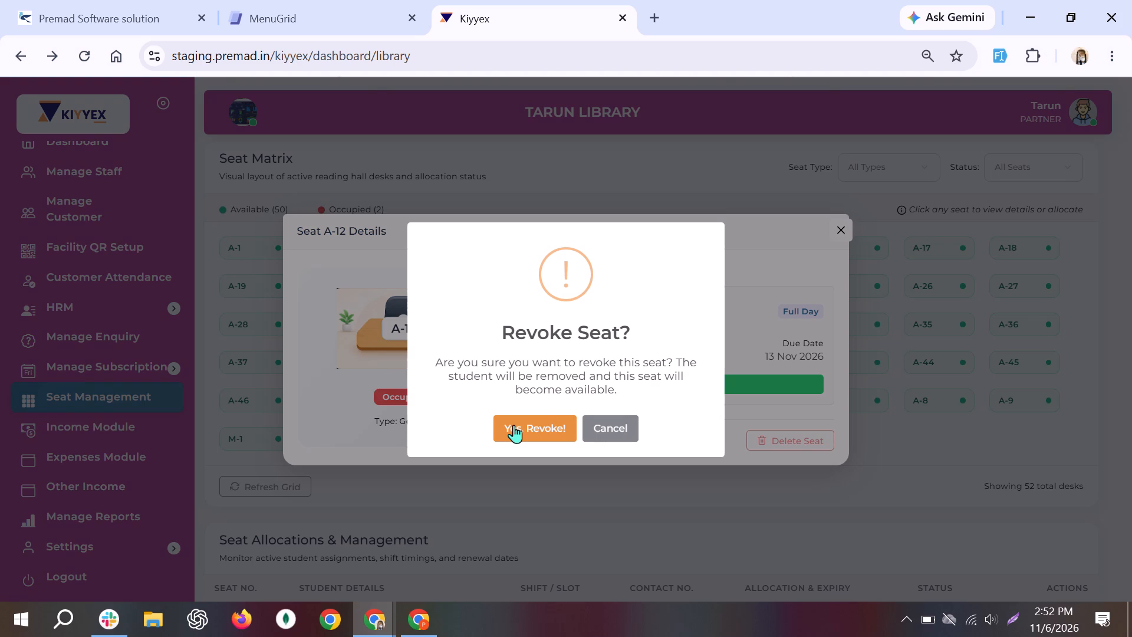
left_click(514, 425)
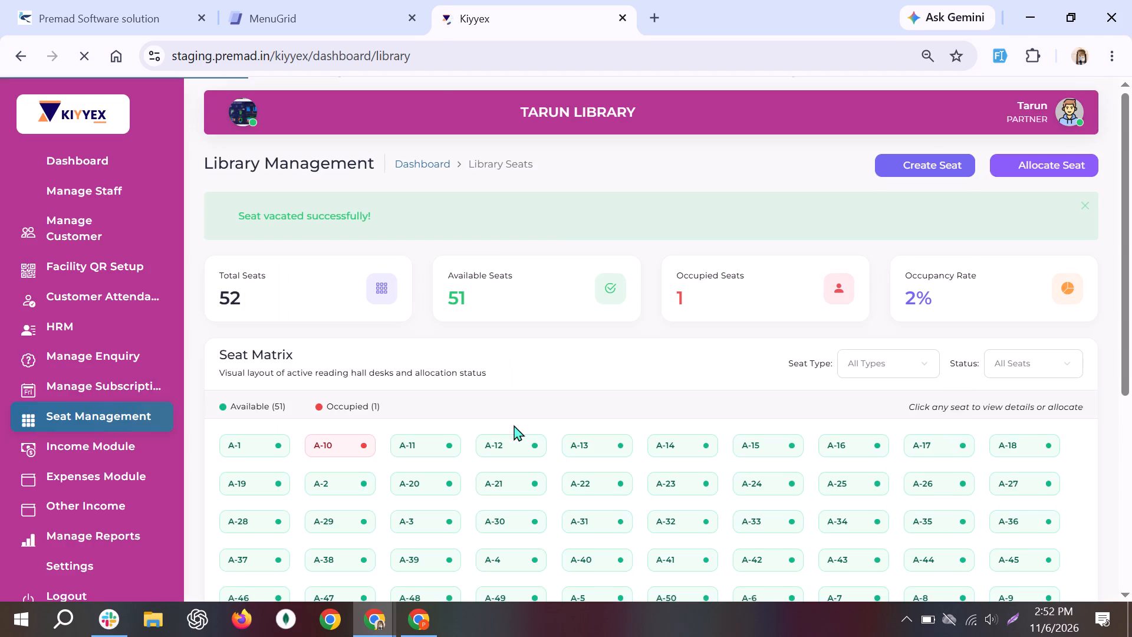
Revoke seat A-10 from Customer -1.
left_click(357, 445)
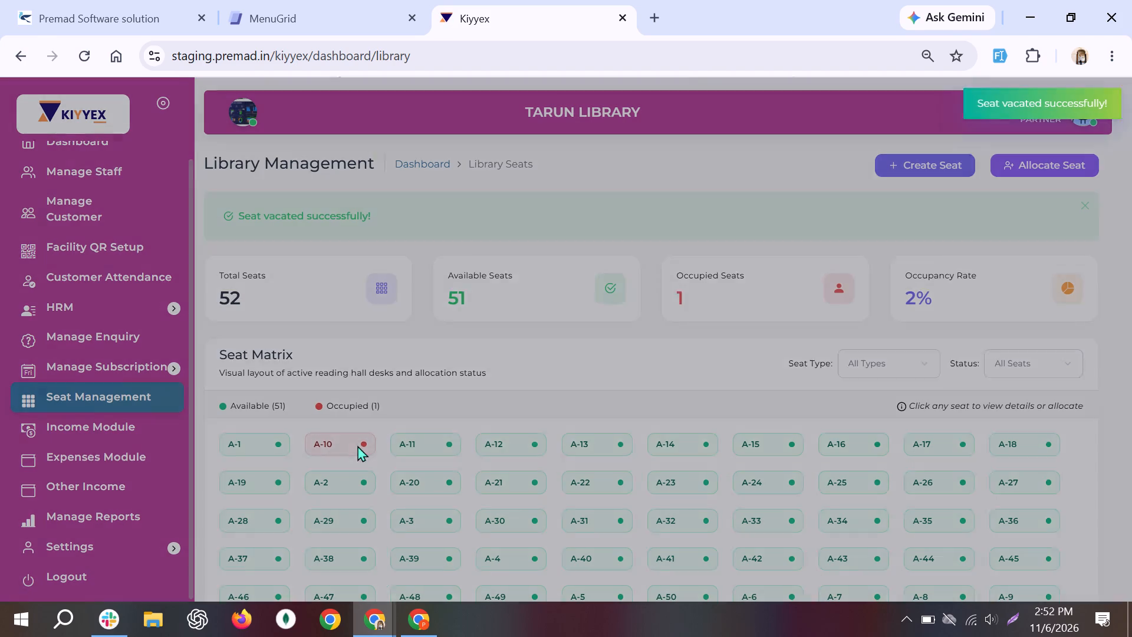
left_click(594, 447)
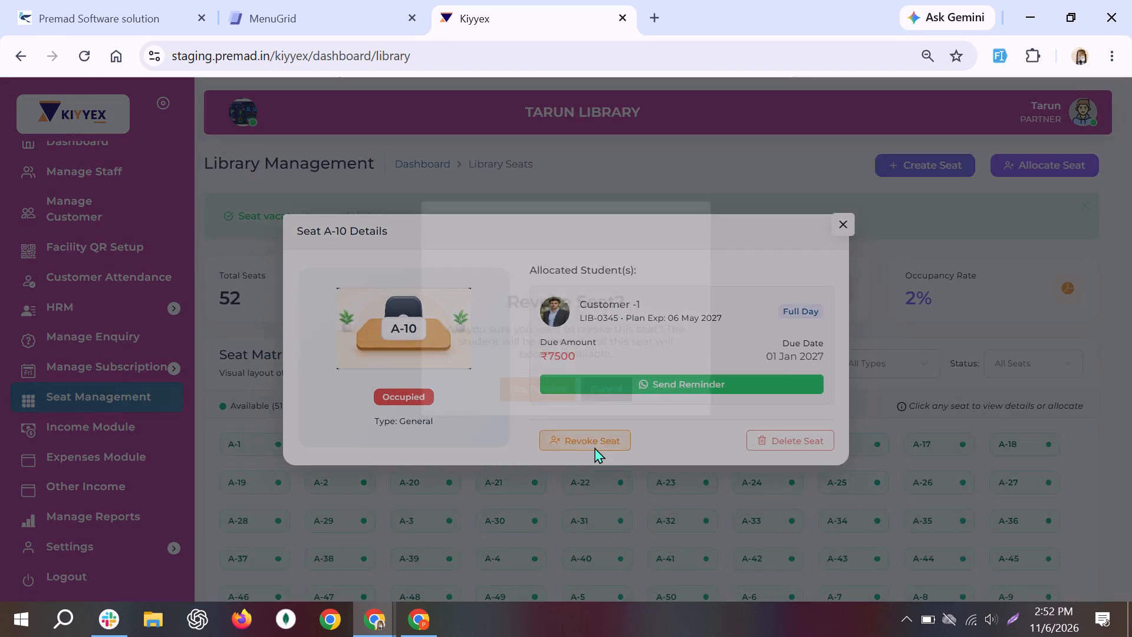
left_click(527, 428)
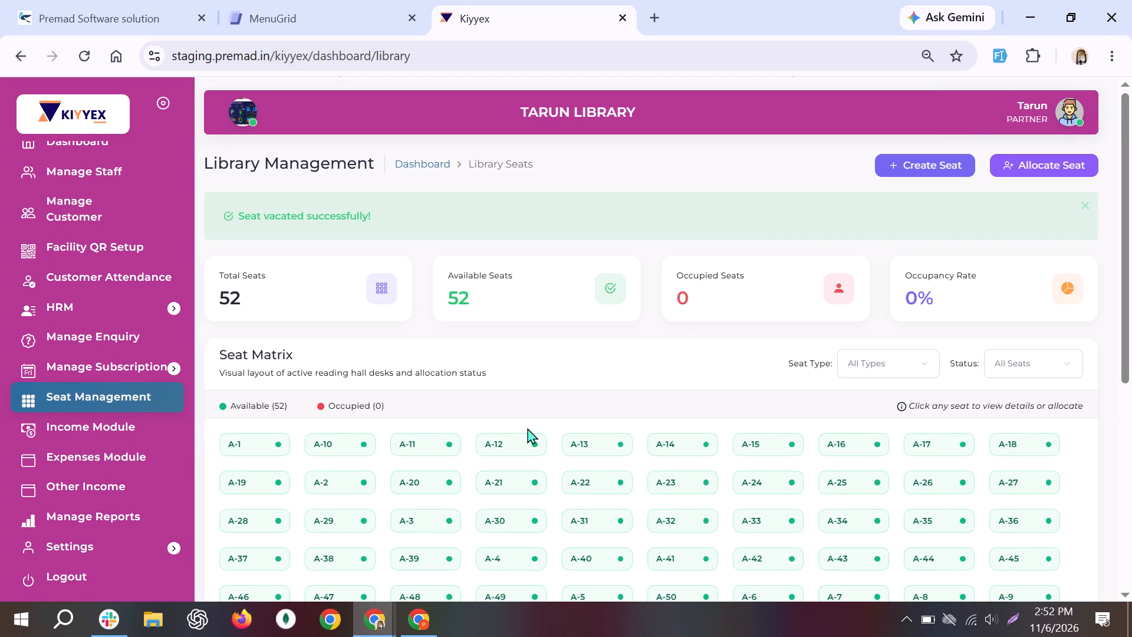
Allocate seat A-1 to the first registered student in the student list, who is on the Pro plan.
left_click(1037, 162)
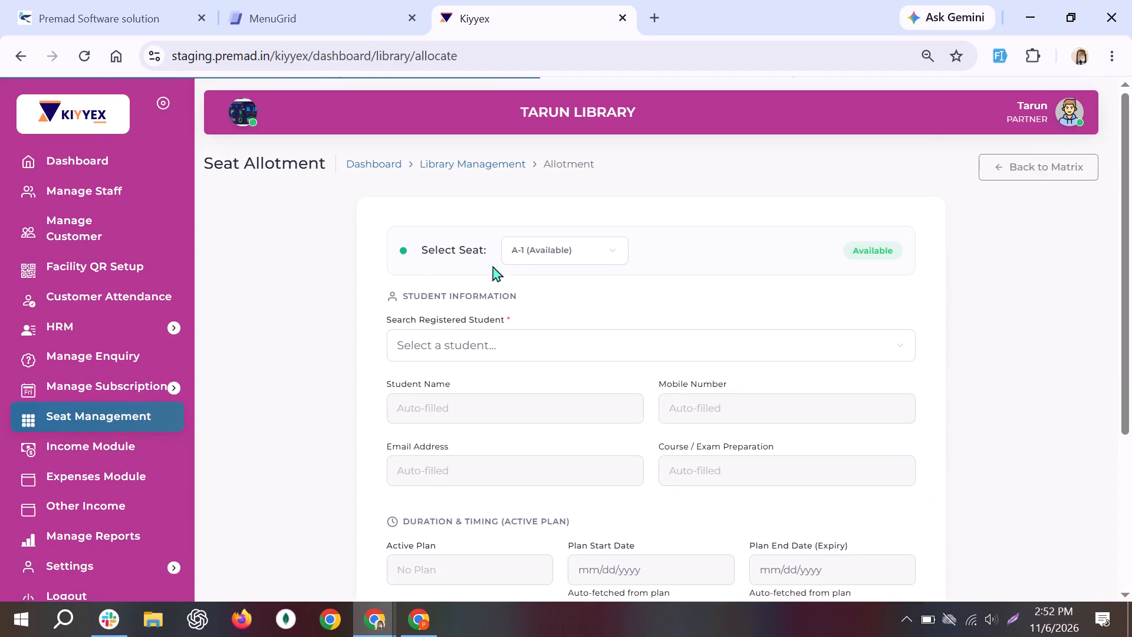
left_click(514, 353)
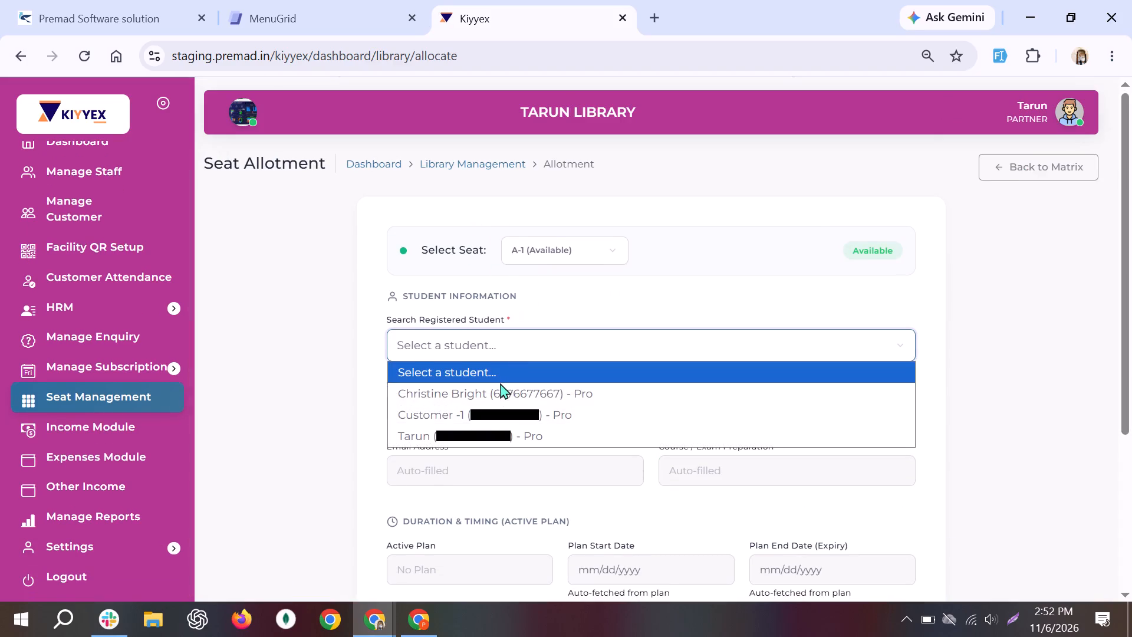
left_click(498, 390)
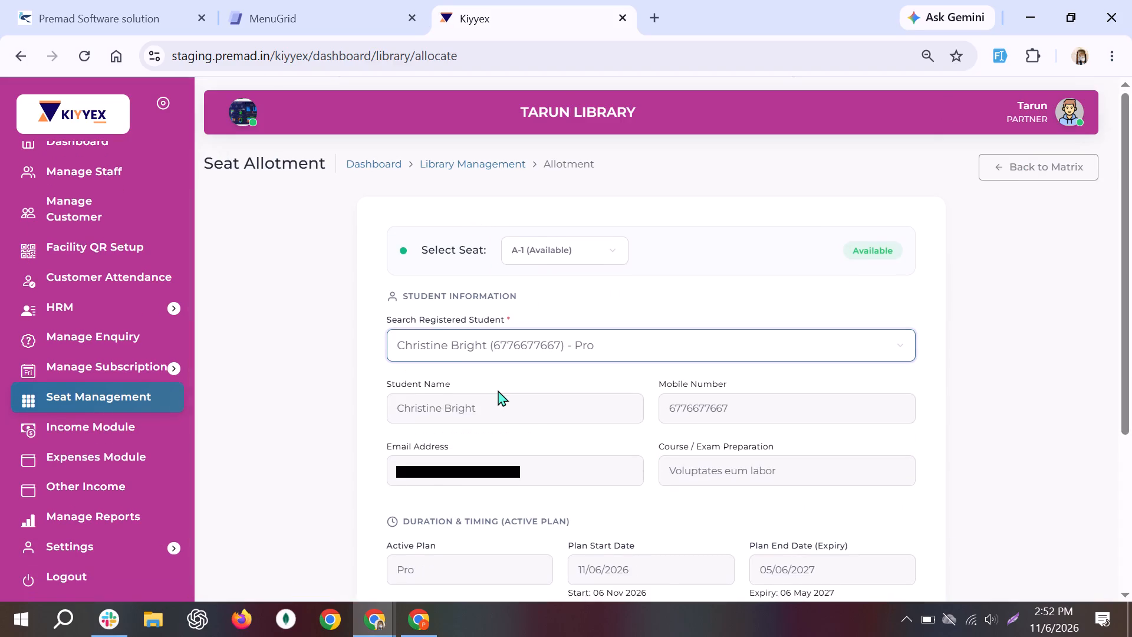
scroll(498, 390, "down", 17)
left_click(874, 513)
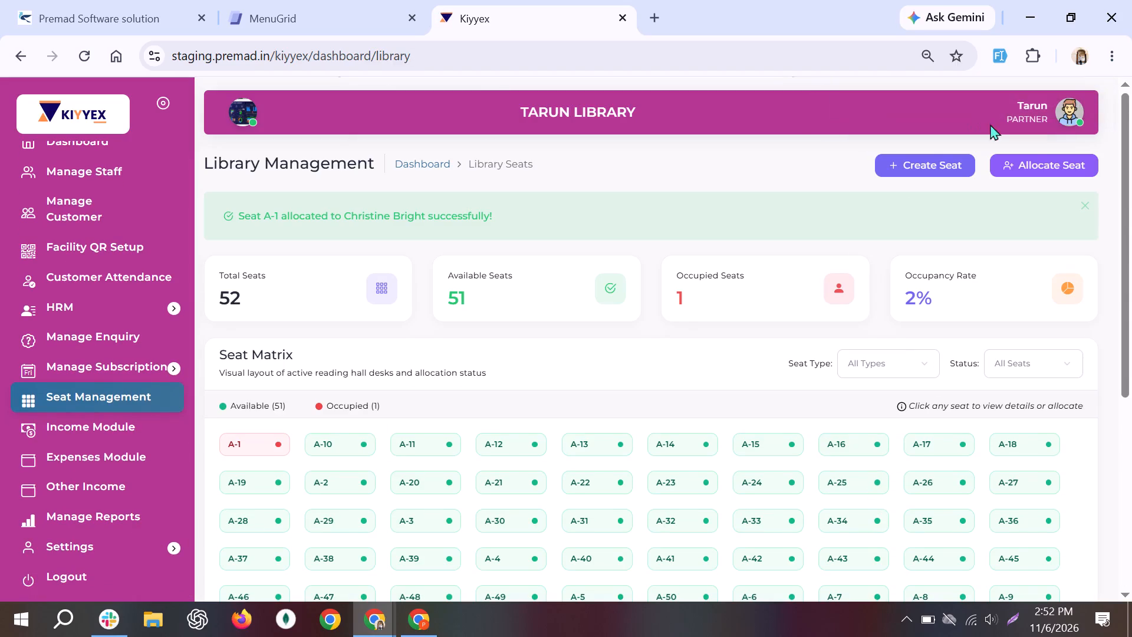
Allocate seat A-10 to Customer -1 on the Pro plan and check the Seat Allocations table.
left_click(1041, 169)
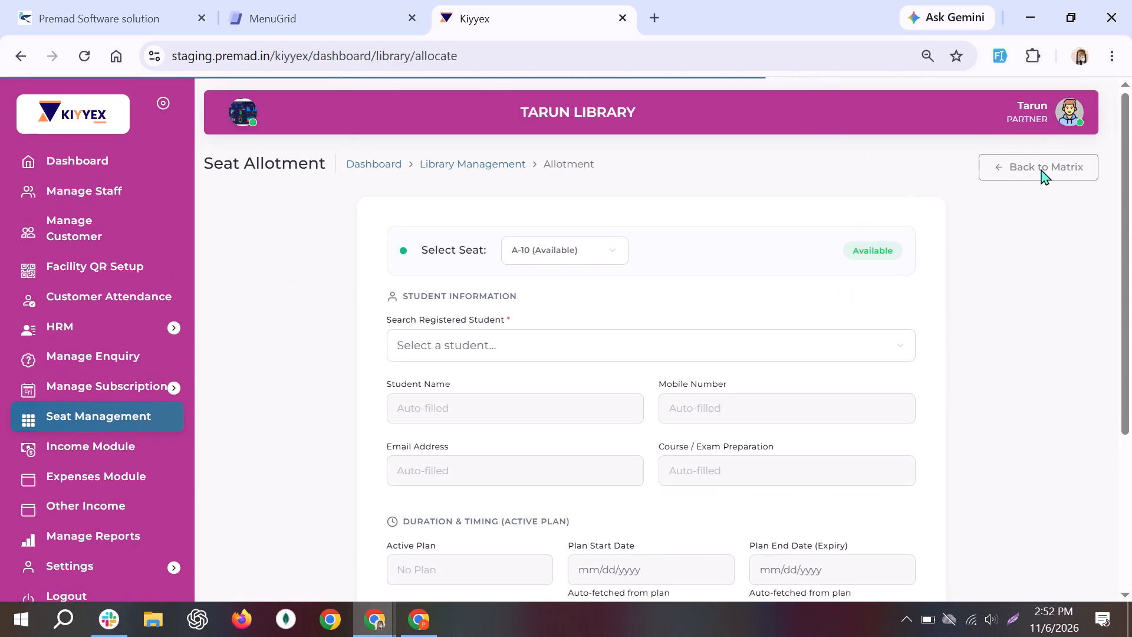
left_click(561, 347)
double_click(521, 408)
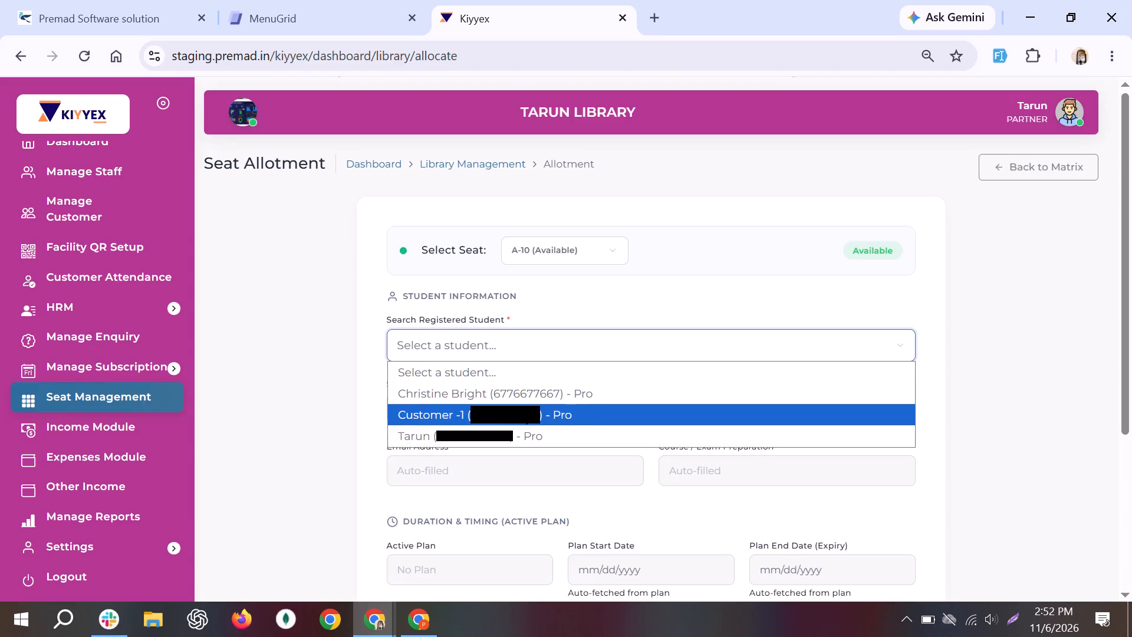
scroll(521, 408, "down", 20)
scroll(521, 408, "down", 3)
left_click(810, 502)
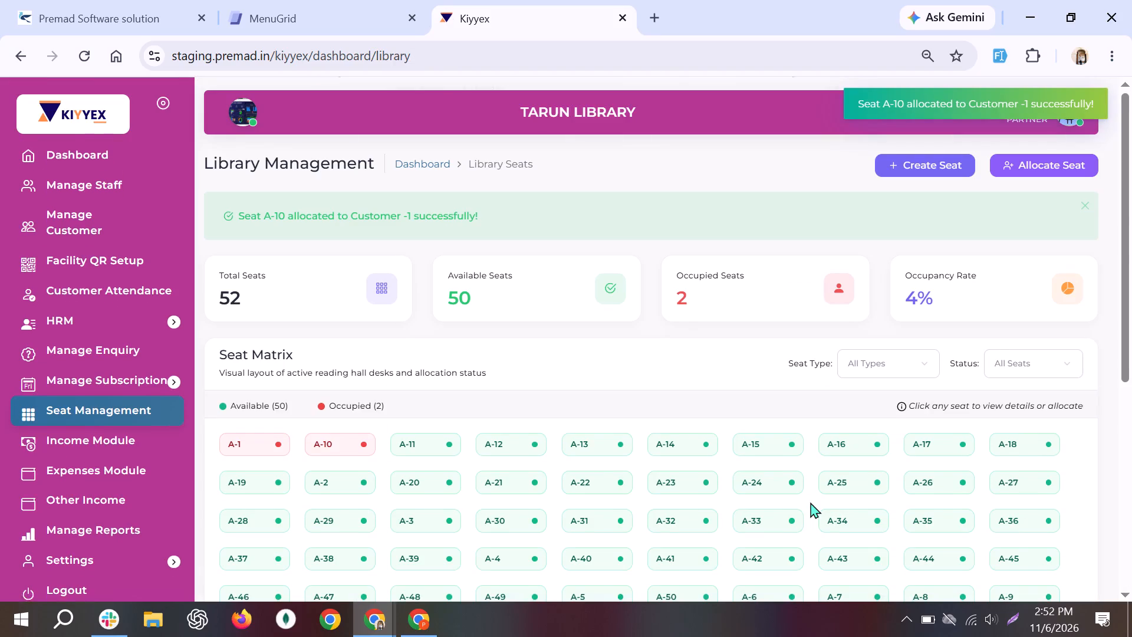
scroll(810, 502, "down", 20)
scroll(810, 502, "down", 9)
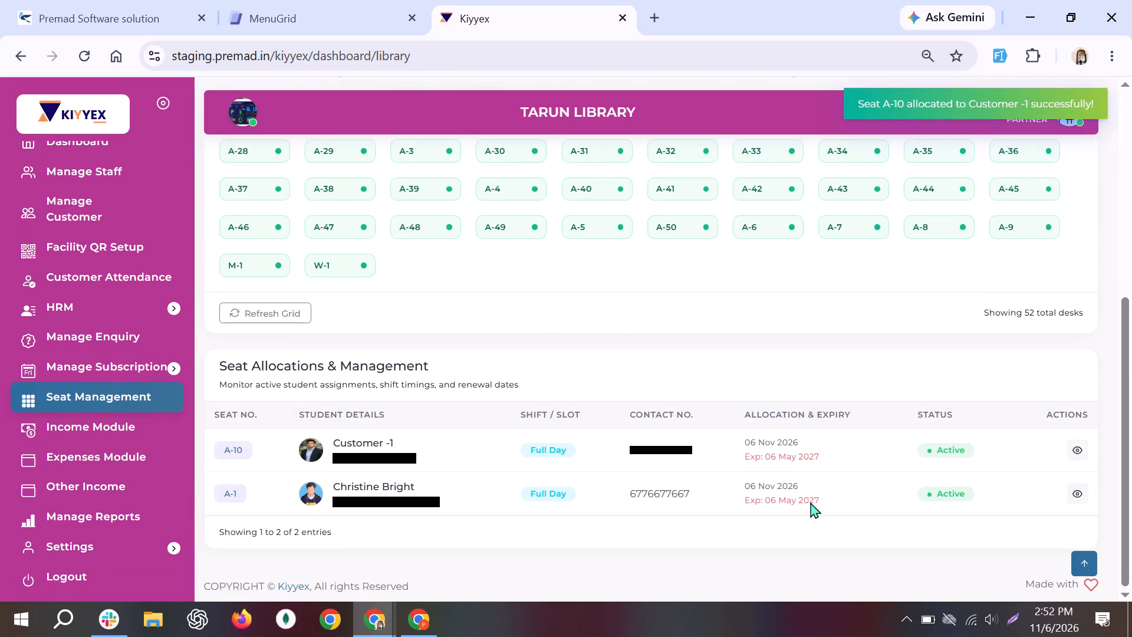
scroll(810, 502, "down", 4)
scroll(810, 502, "up", 20)
scroll(810, 502, "up", 3)
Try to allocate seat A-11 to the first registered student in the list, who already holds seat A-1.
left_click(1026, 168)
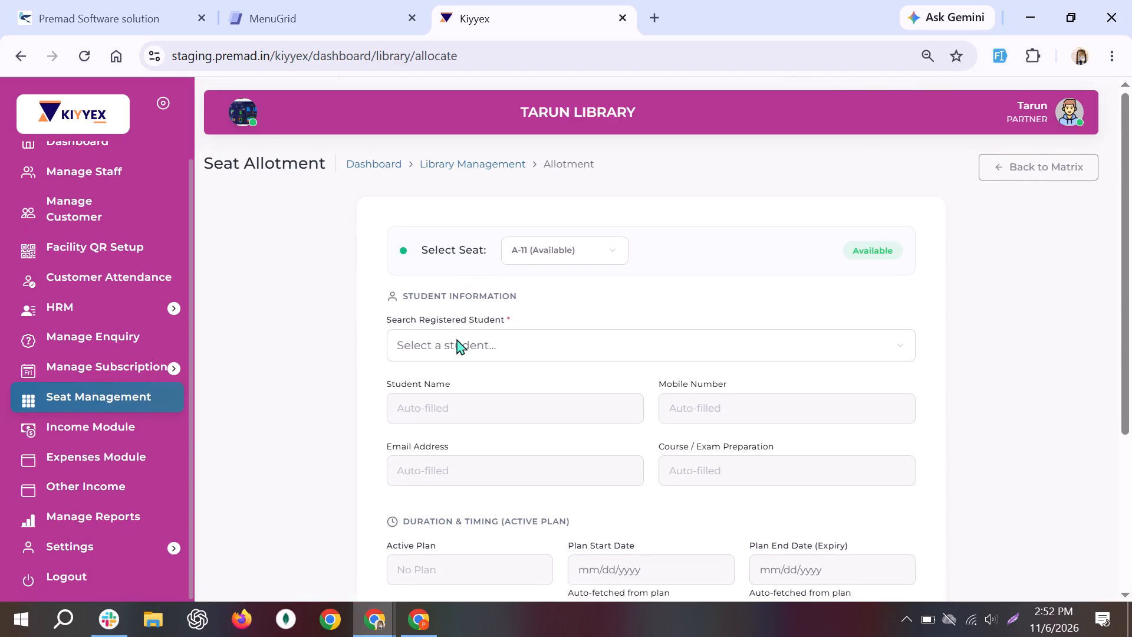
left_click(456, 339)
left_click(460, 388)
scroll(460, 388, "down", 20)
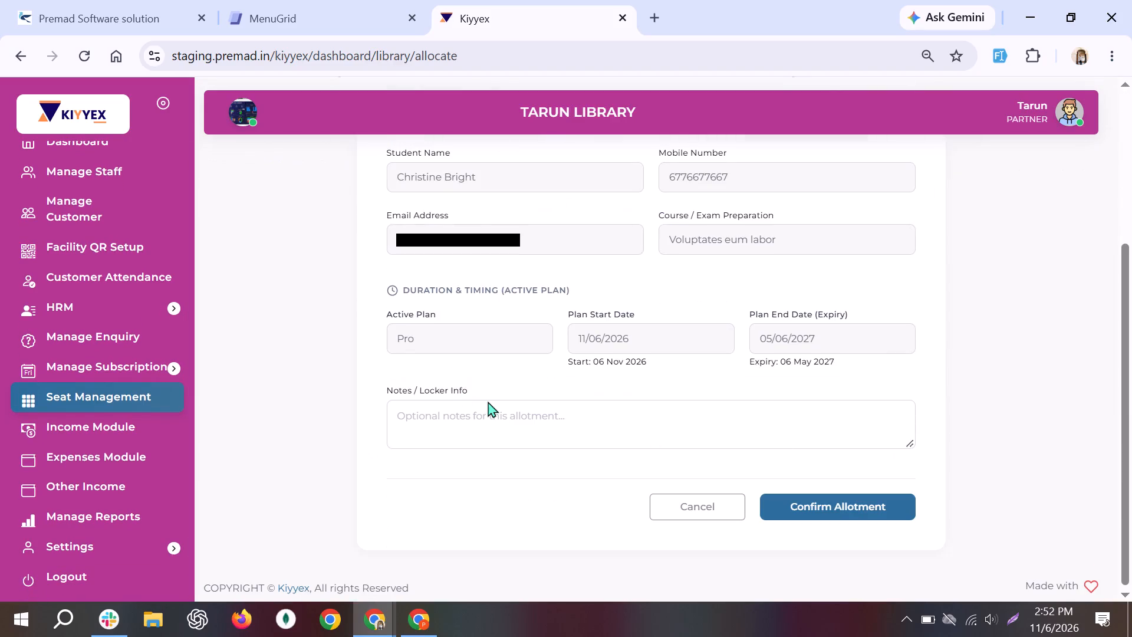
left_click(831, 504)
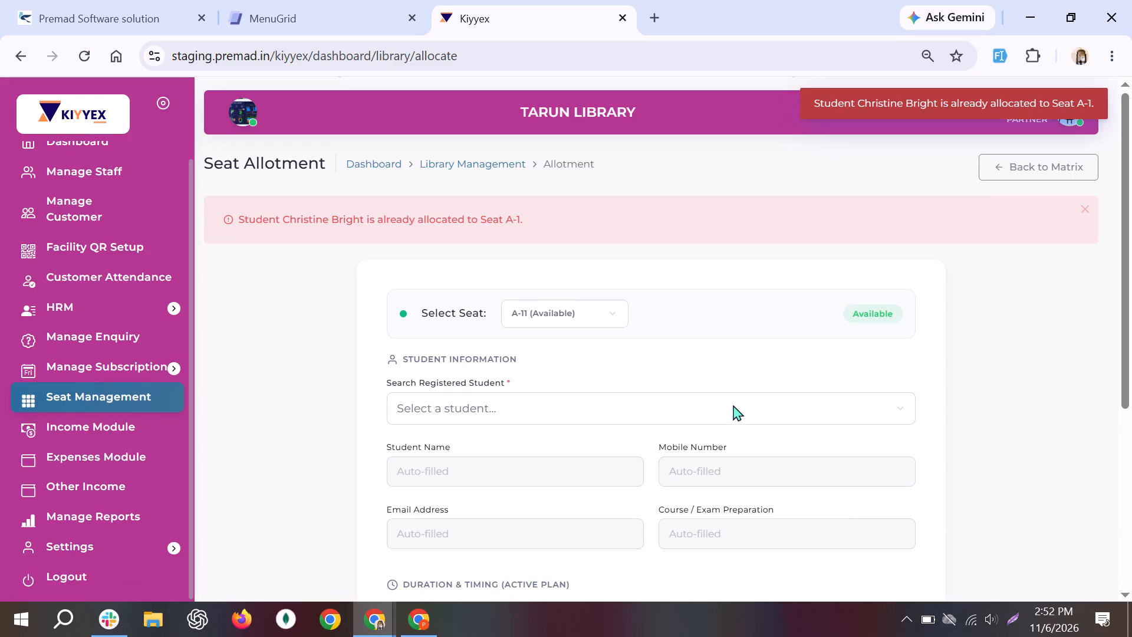
Allocate seat A-11 to student Tarun on the Pro plan and check the Seat Allocations table.
left_click(685, 410)
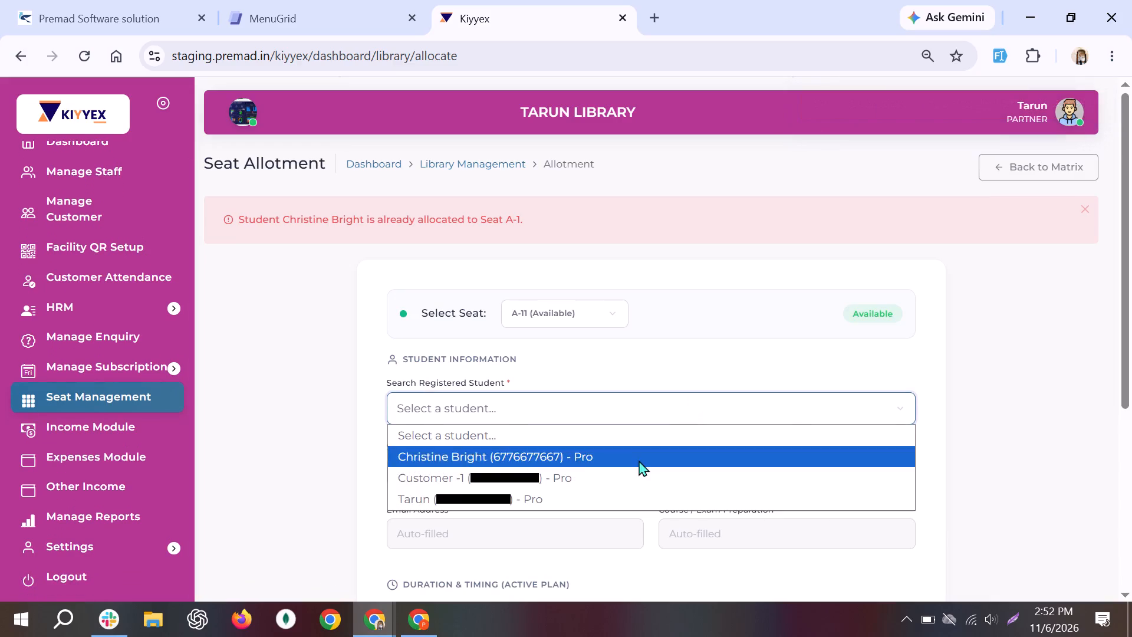
left_click(617, 494)
scroll(617, 494, "down", 20)
scroll(617, 494, "down", 9)
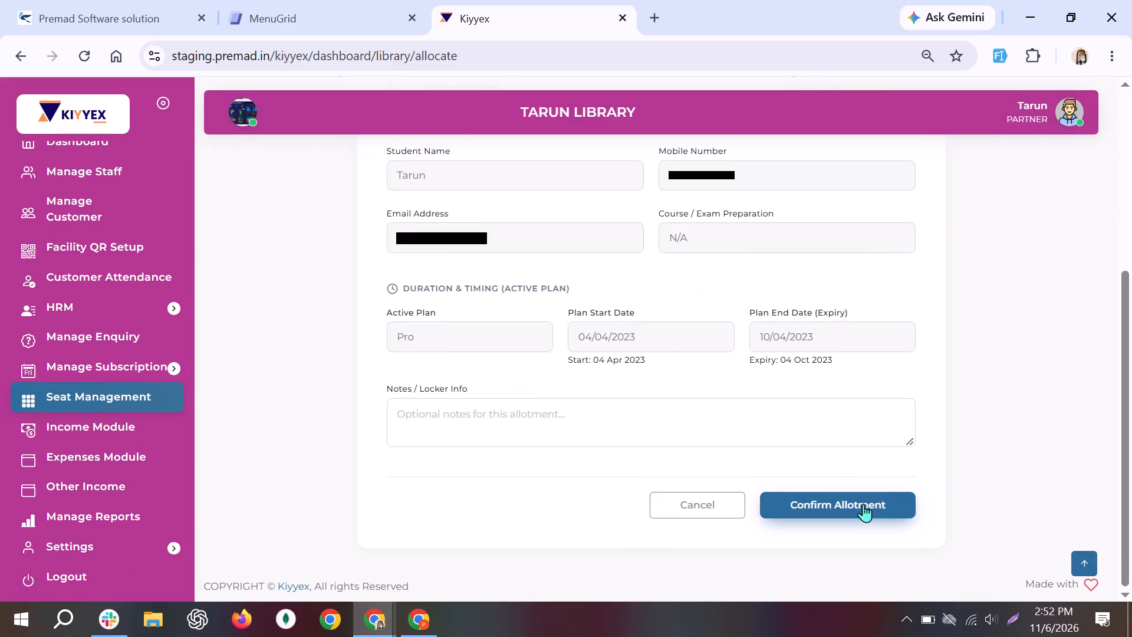
left_click(860, 507)
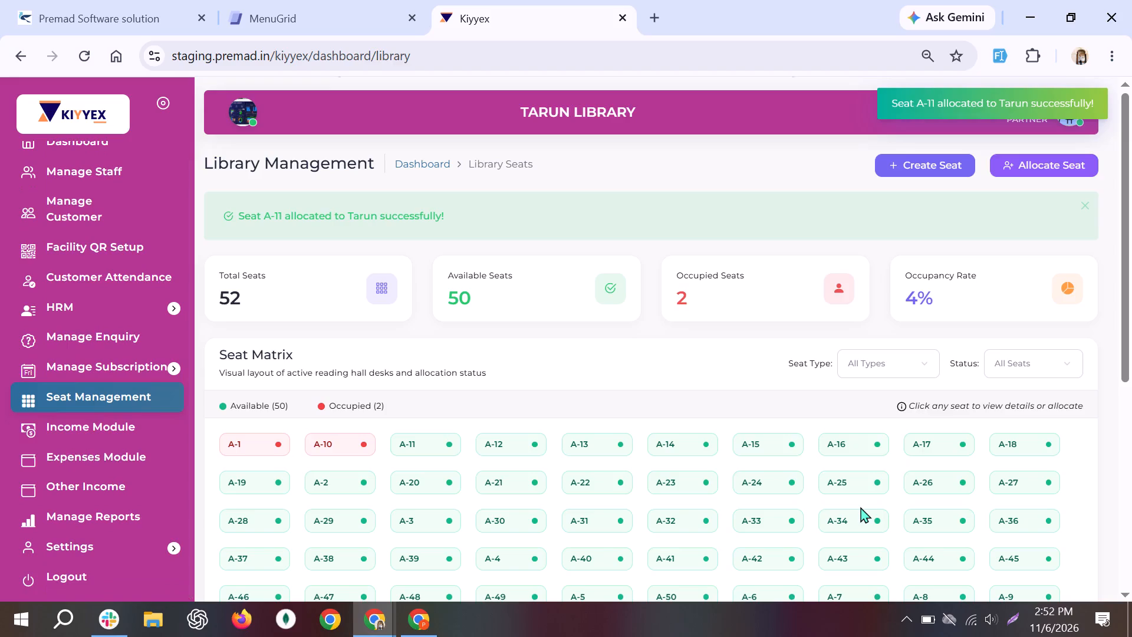
scroll(363, 507, "down", 13)
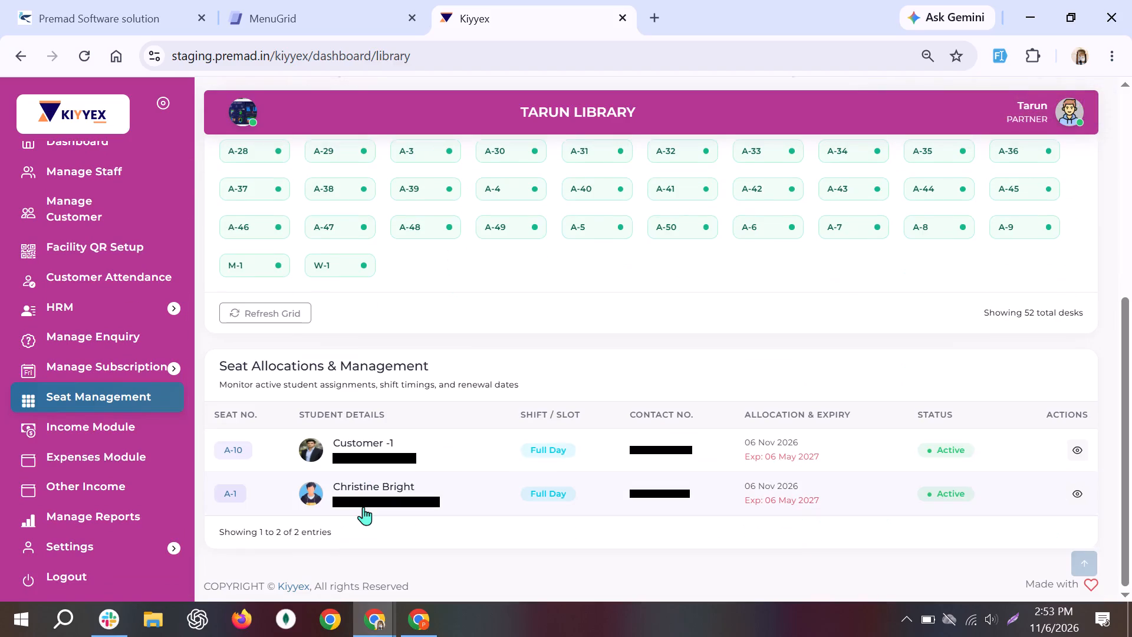
scroll(363, 507, "down", 7)
left_click(693, 455)
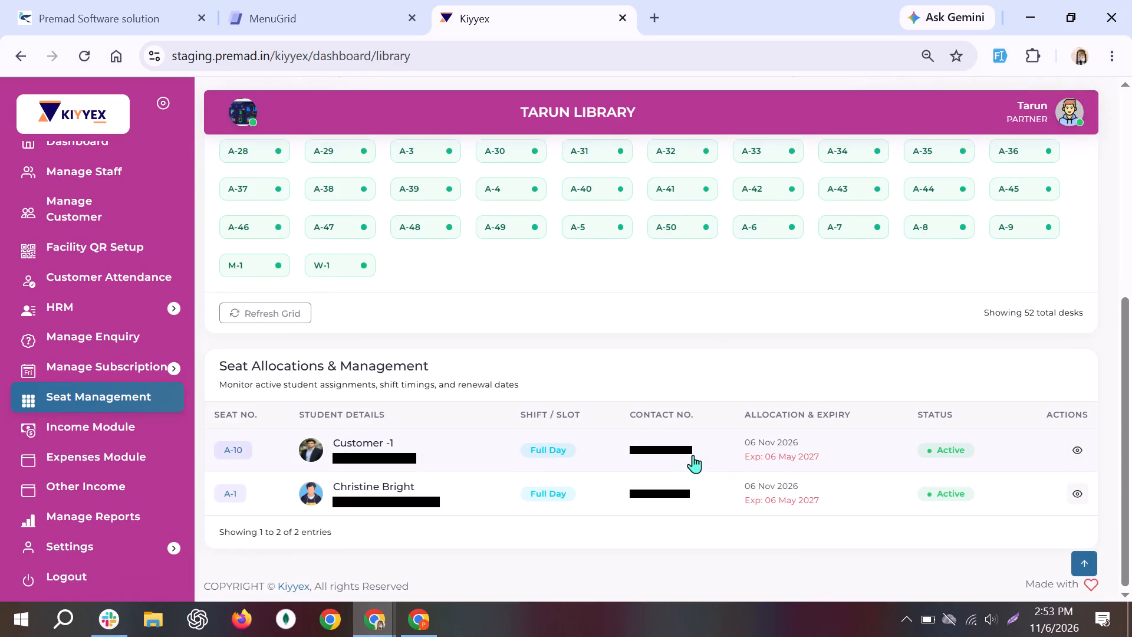
Revoke seat A-10 from Customer -1.
left_click(1069, 455)
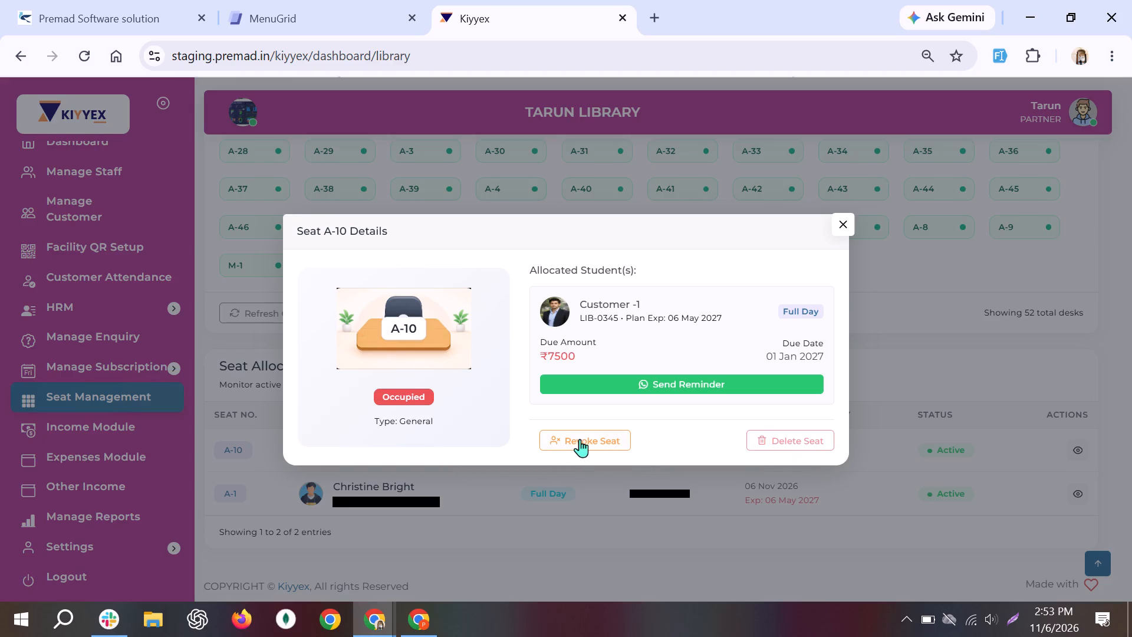
left_click(580, 439)
left_click(548, 437)
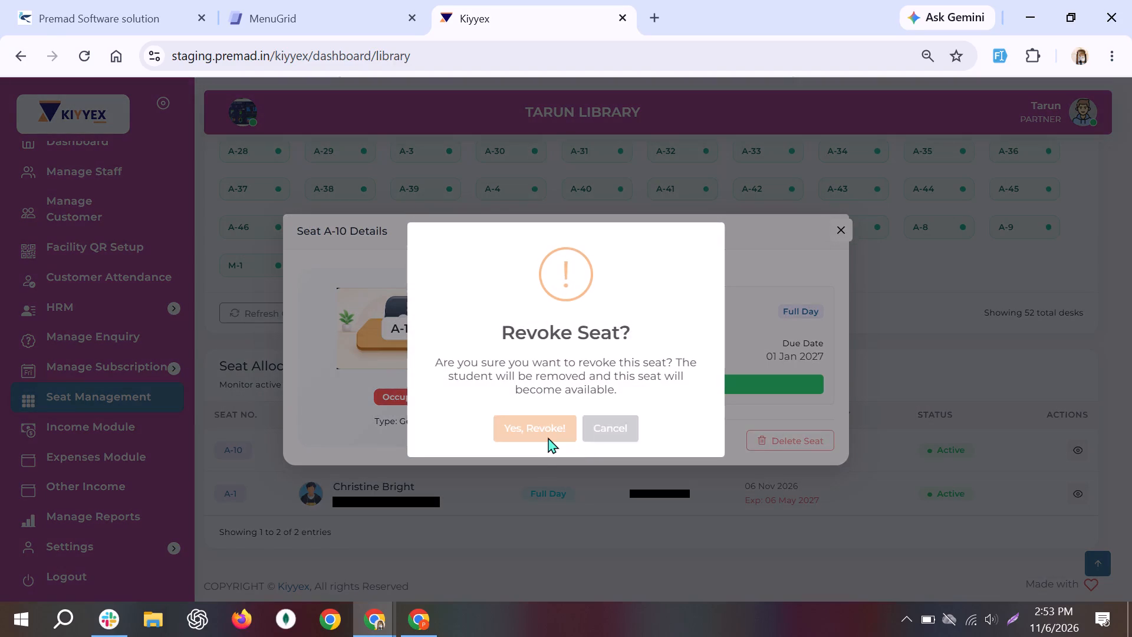
Open the details of occupied seat A-1 from the Seat Allocations table and try to delete the seat.
scroll(973, 521, "down", 5)
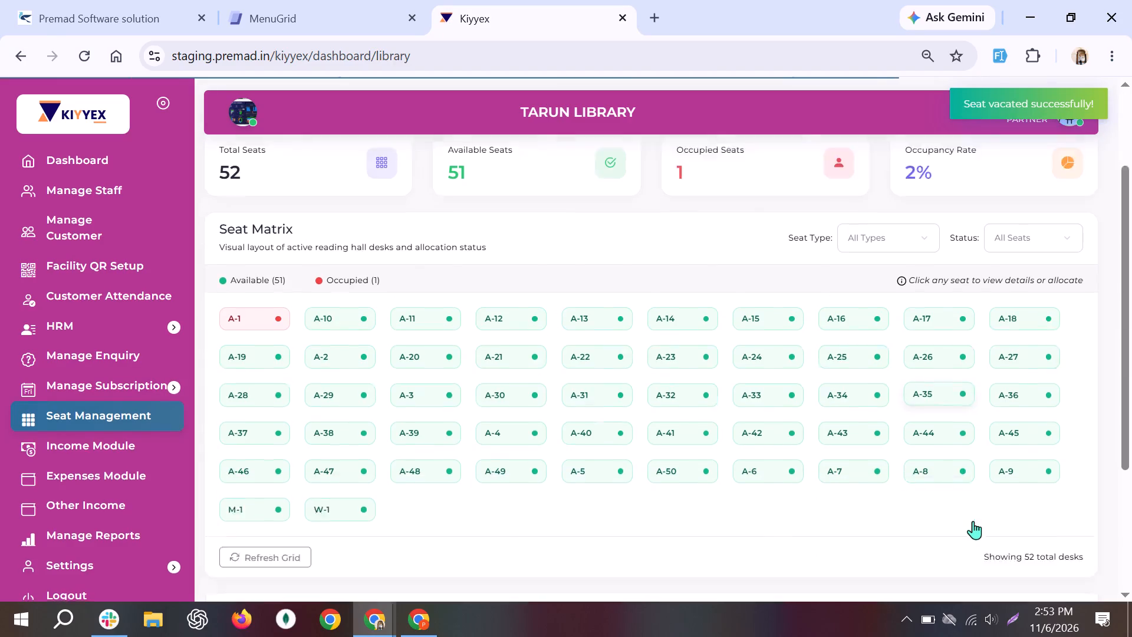
scroll(973, 521, "down", 10)
left_click(1036, 503)
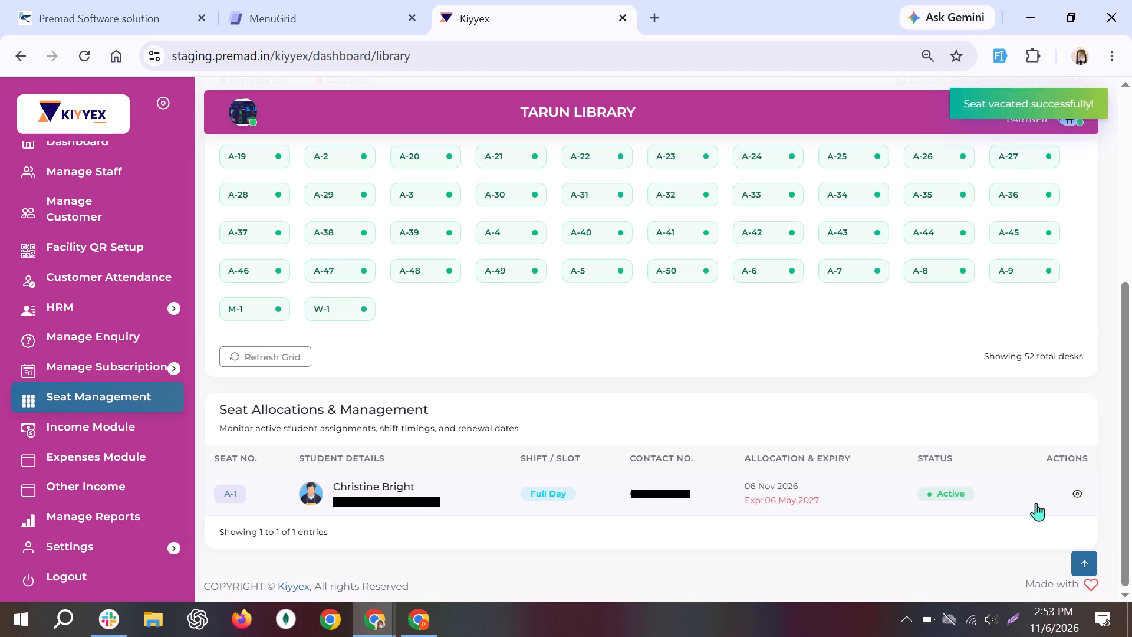
left_click(972, 503)
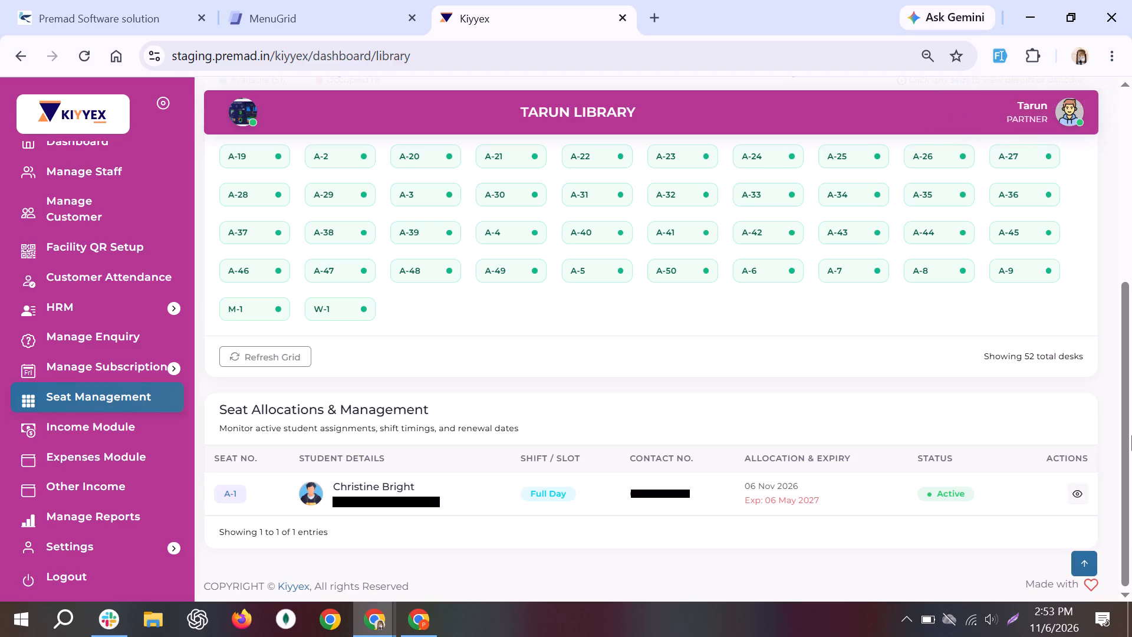
left_click(1075, 488)
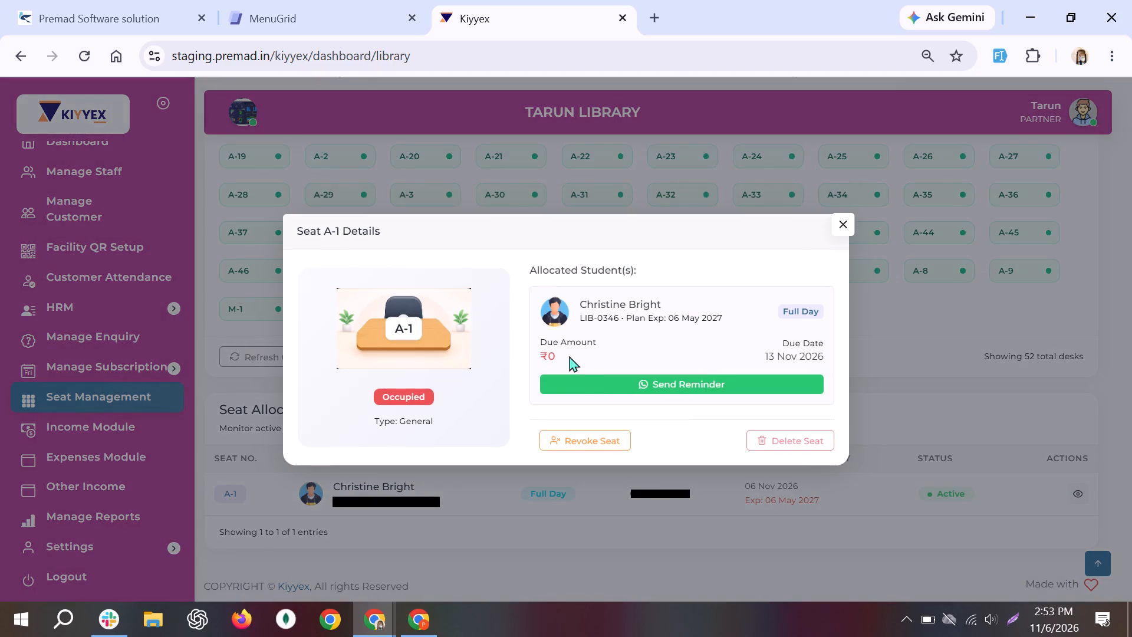
left_click(804, 445)
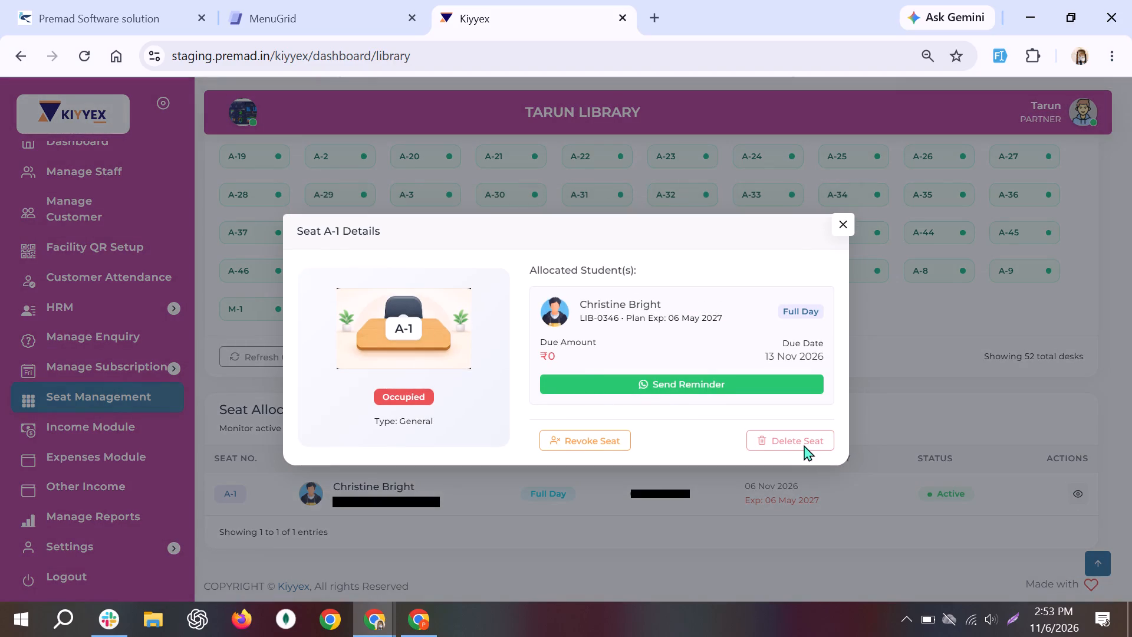
left_click(804, 445)
left_click(804, 445)
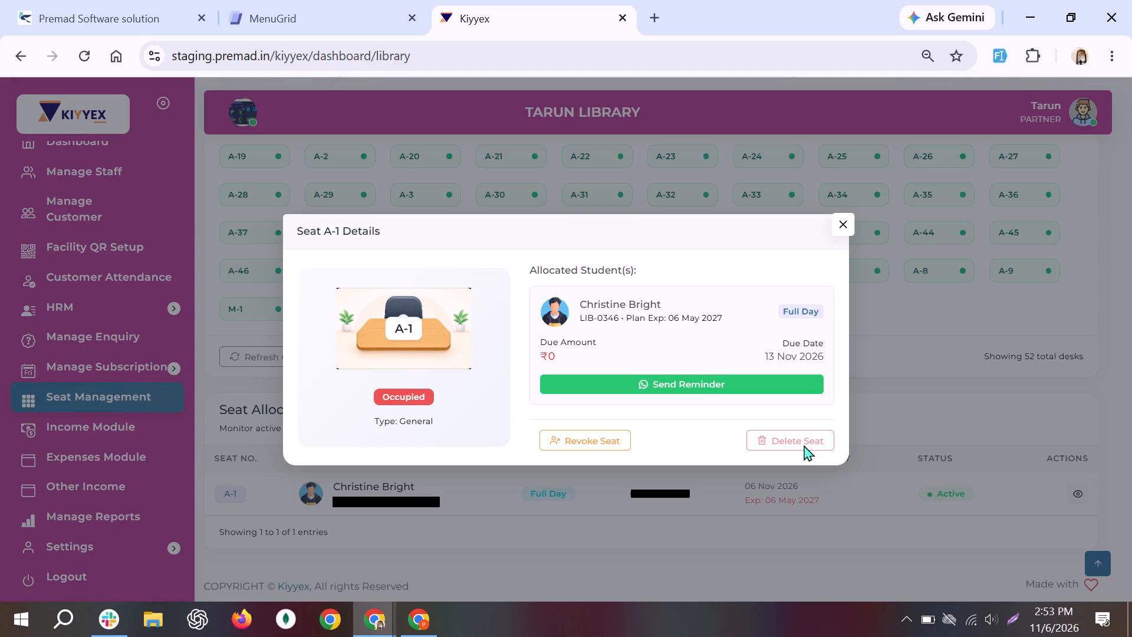
left_click(798, 444)
Revoke seat A-1 from its allocated student.
left_click(579, 436)
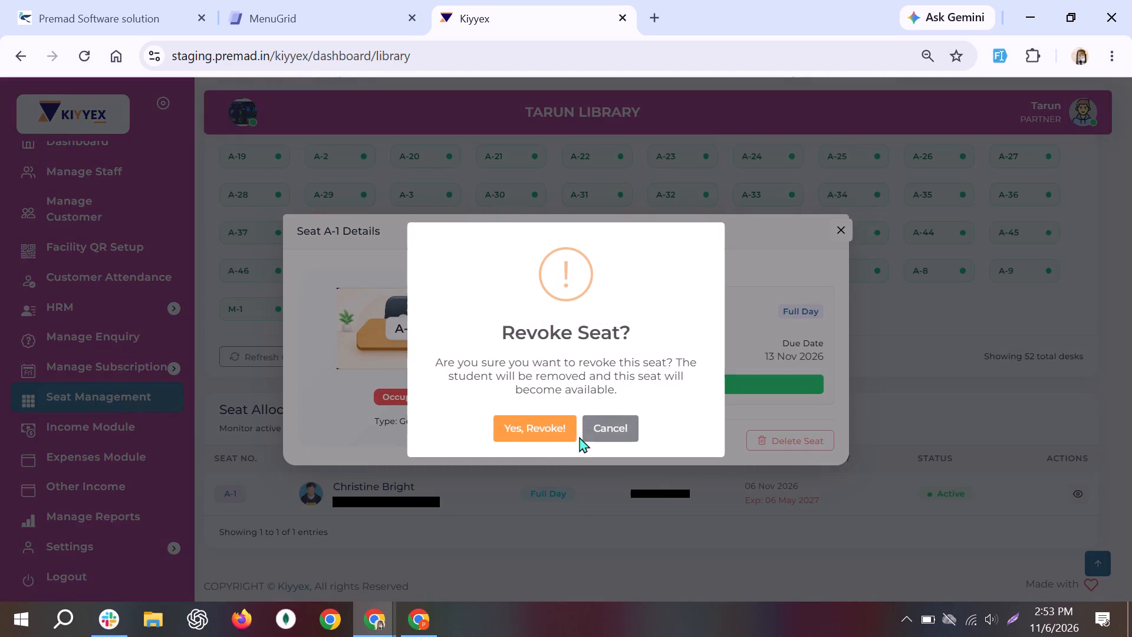
left_click(551, 435)
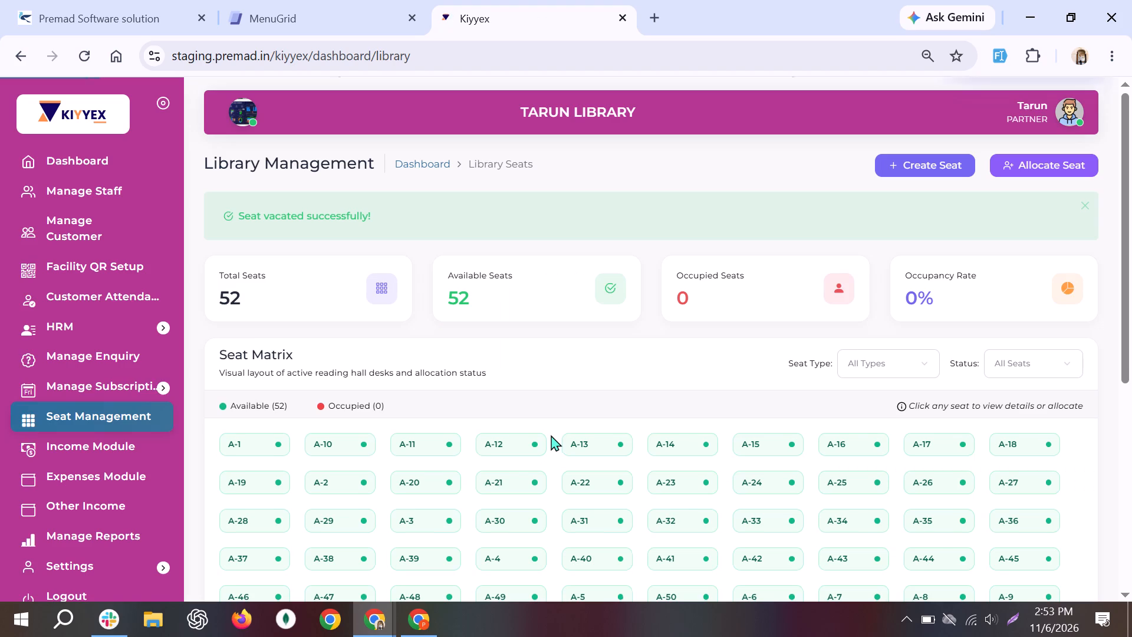
Open vacant seat A-1 from the Seat Matrix, request its deletion, and cancel at the confirmation.
left_click(251, 442)
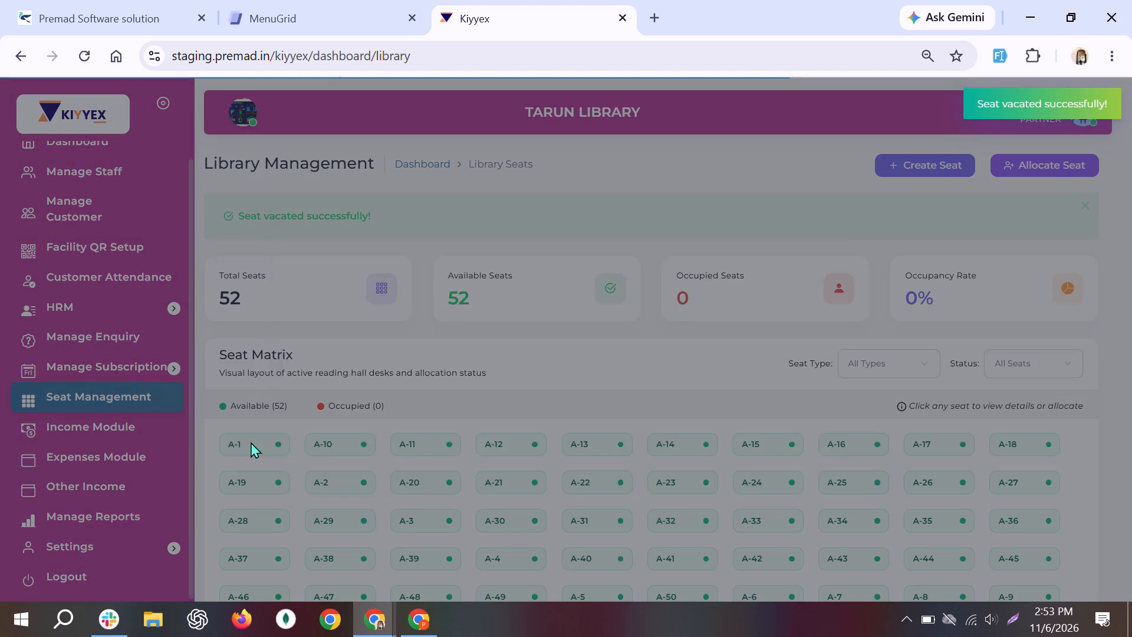
left_click(806, 451)
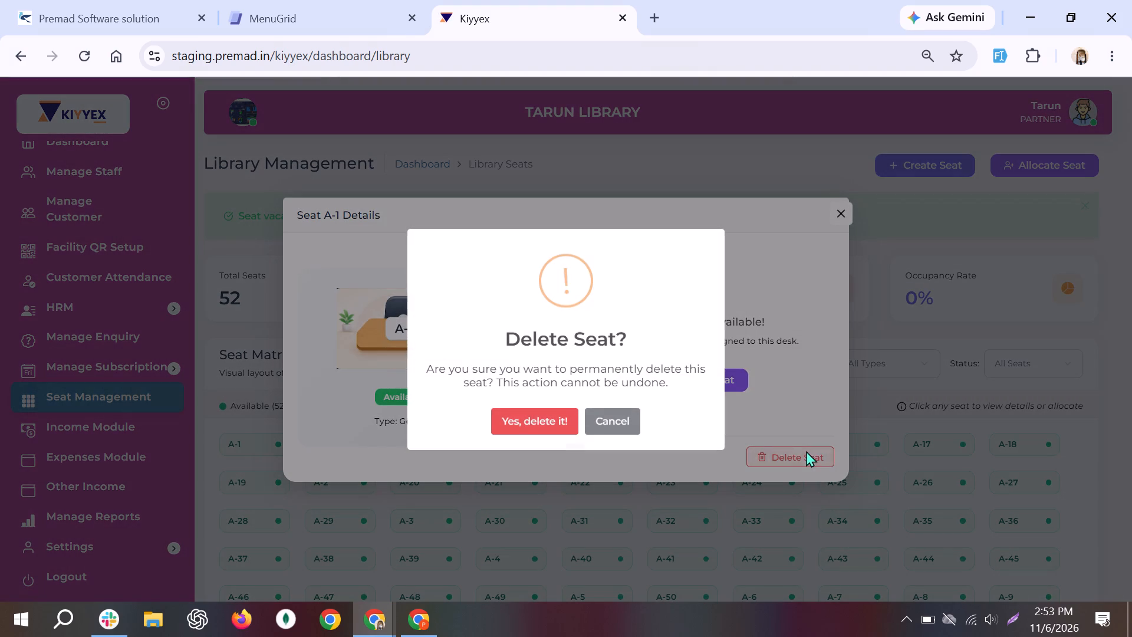
left_click(609, 422)
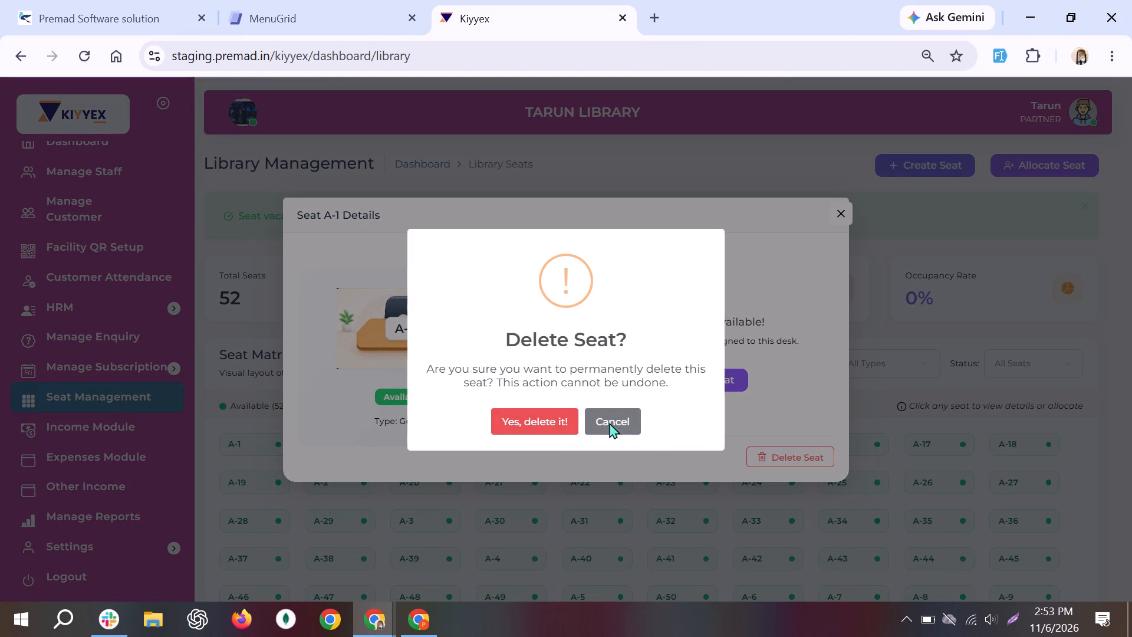
Allocate seat A-1 to the first registered student in the student list, who is on the Pro plan.
left_click(669, 380)
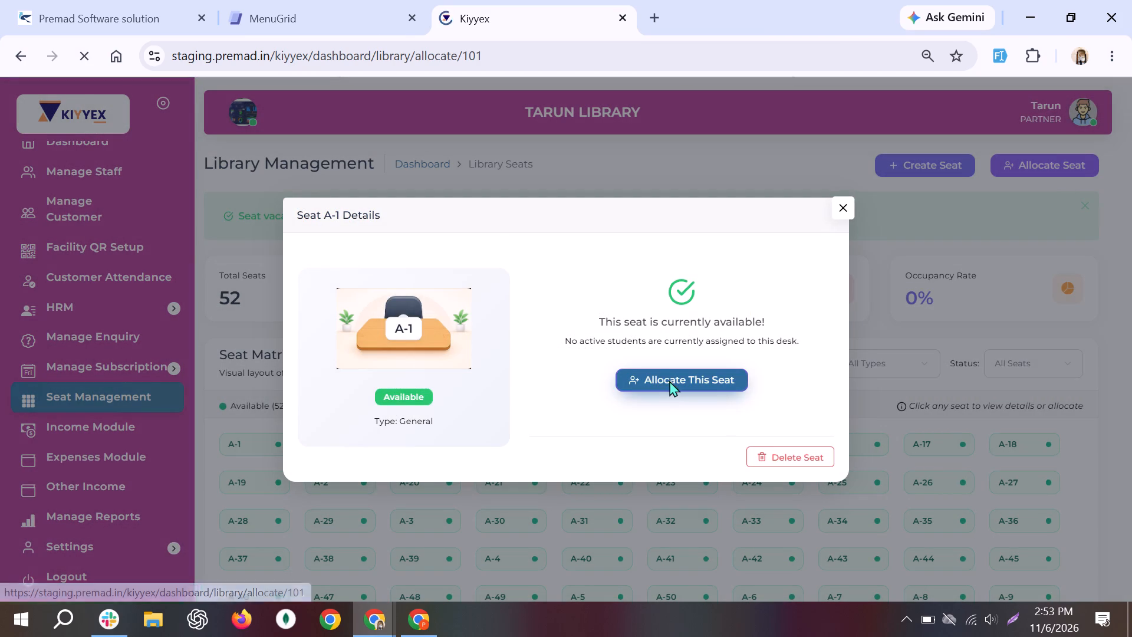
left_click(633, 347)
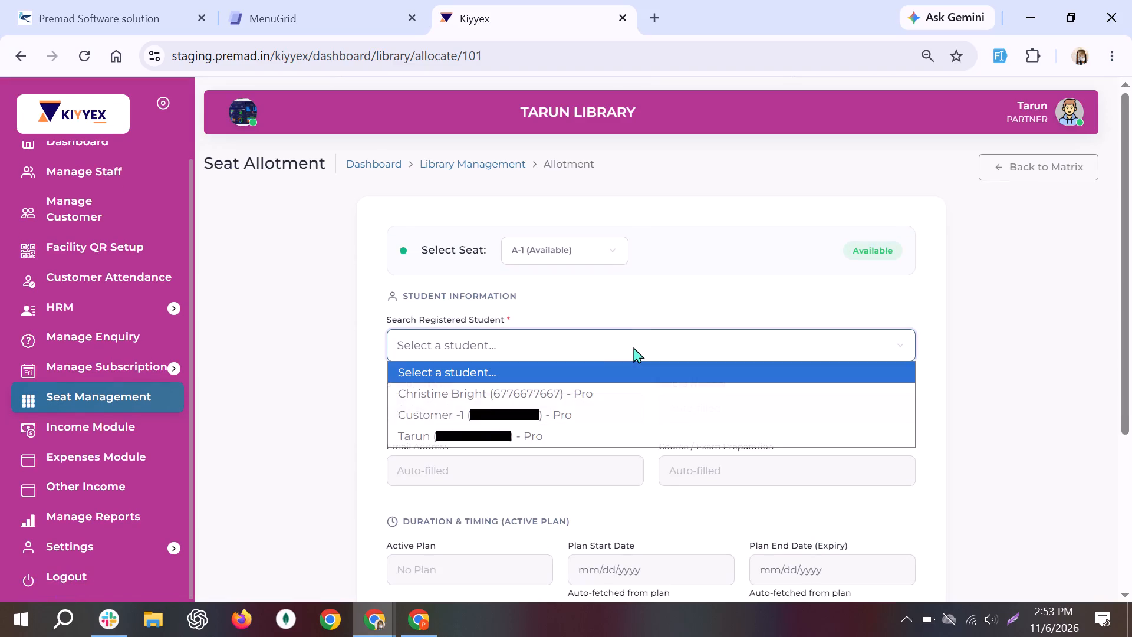
left_click(572, 383)
scroll(572, 383, "down", 20)
scroll(572, 383, "down", 4)
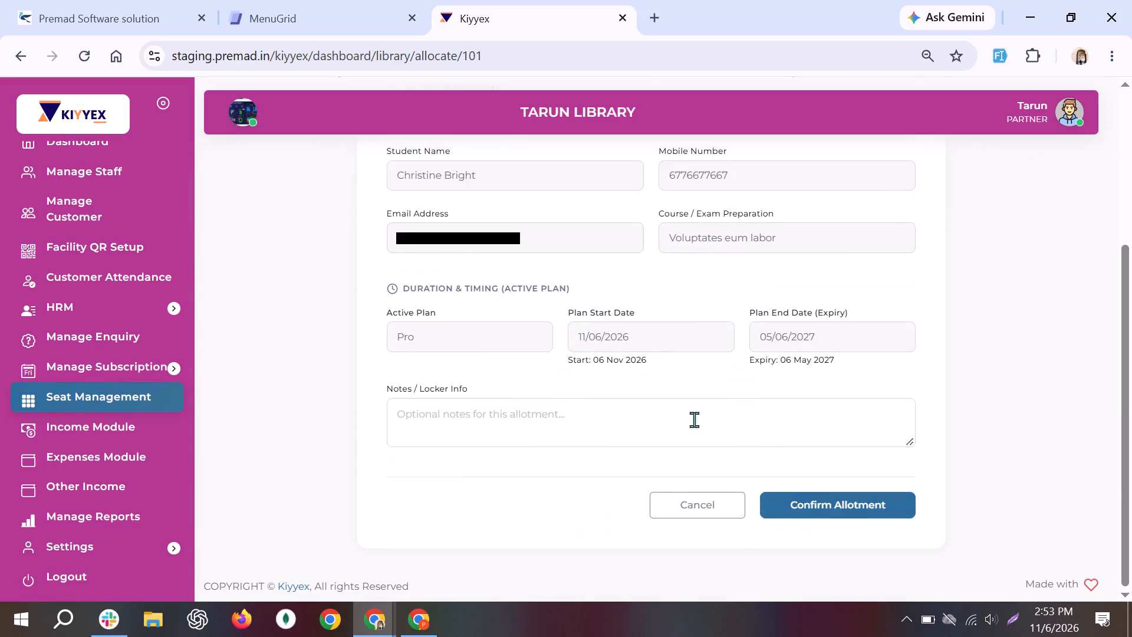
left_click(795, 503)
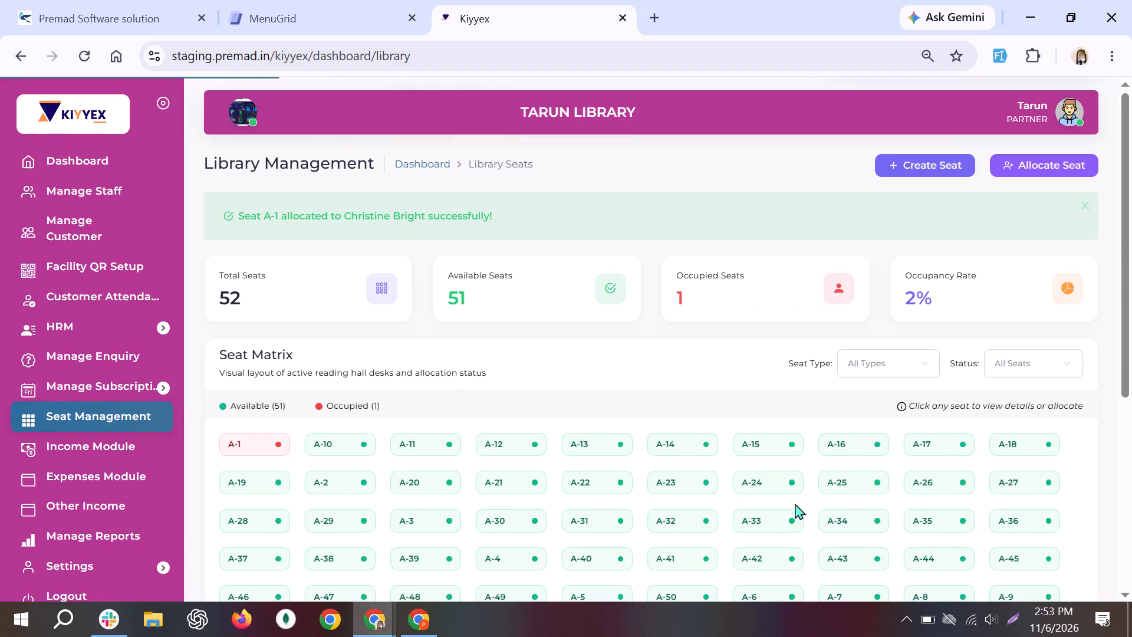
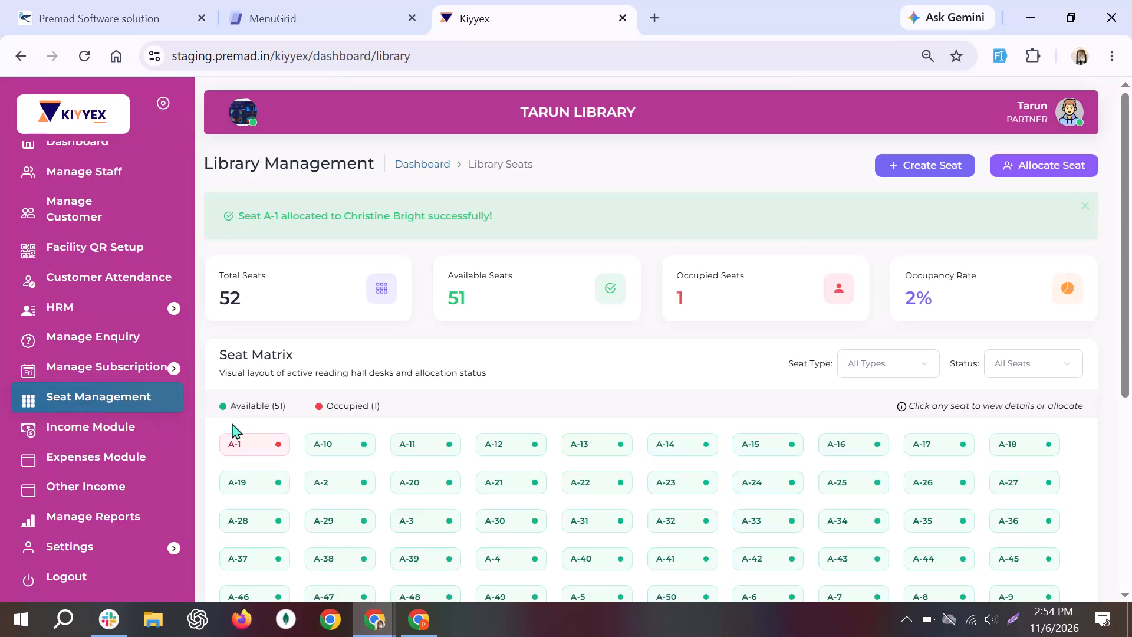
Revoke occupied seat A-1 from its allocated student through the seat's details in the Seat Matrix.
left_click(259, 448)
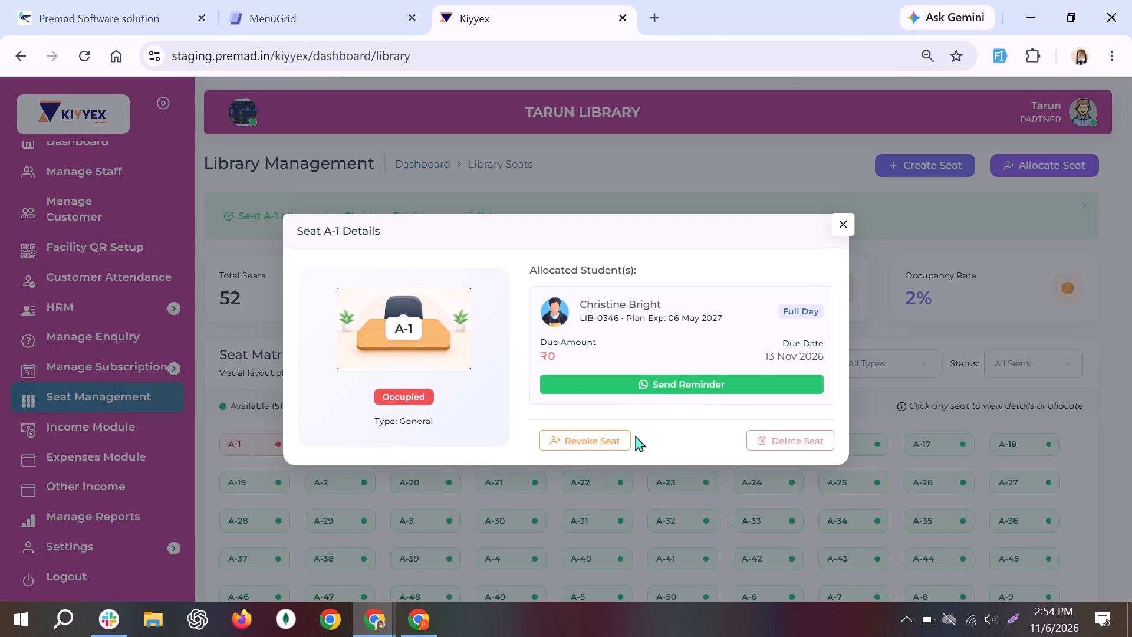
left_click(610, 442)
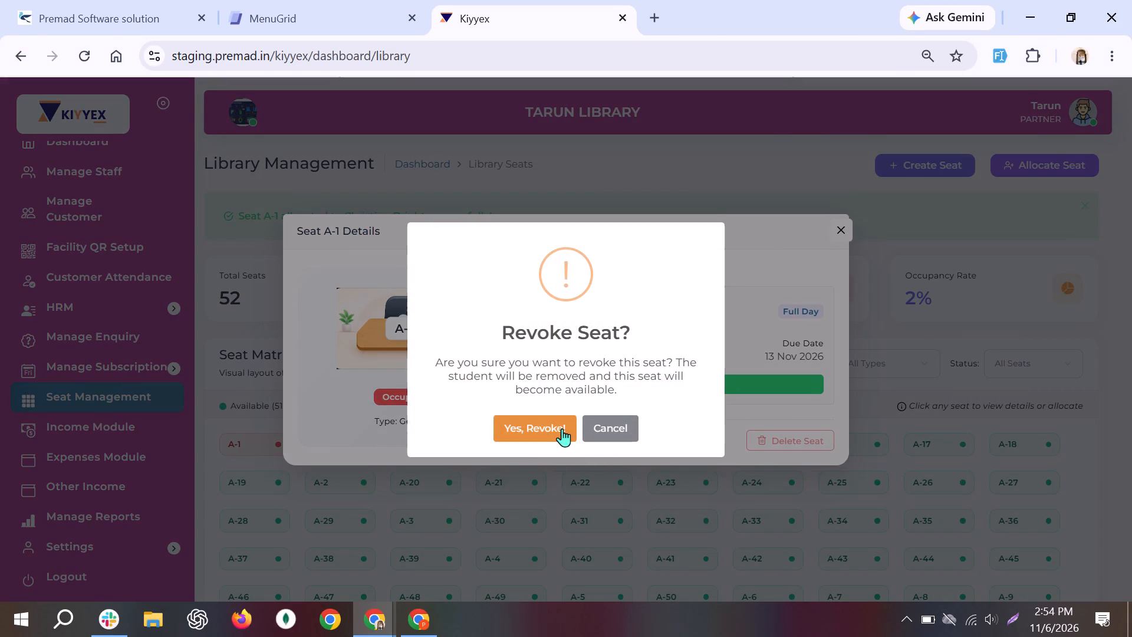
left_click(562, 428)
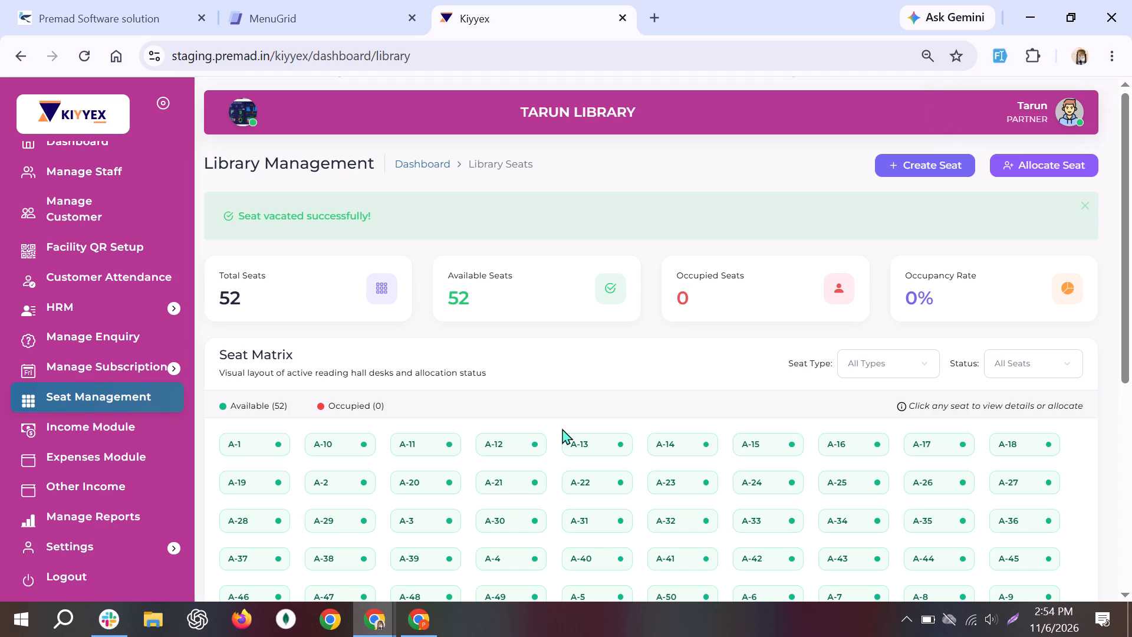
Start creating a single seat and enter W-09 as its seat number.
left_click(939, 171)
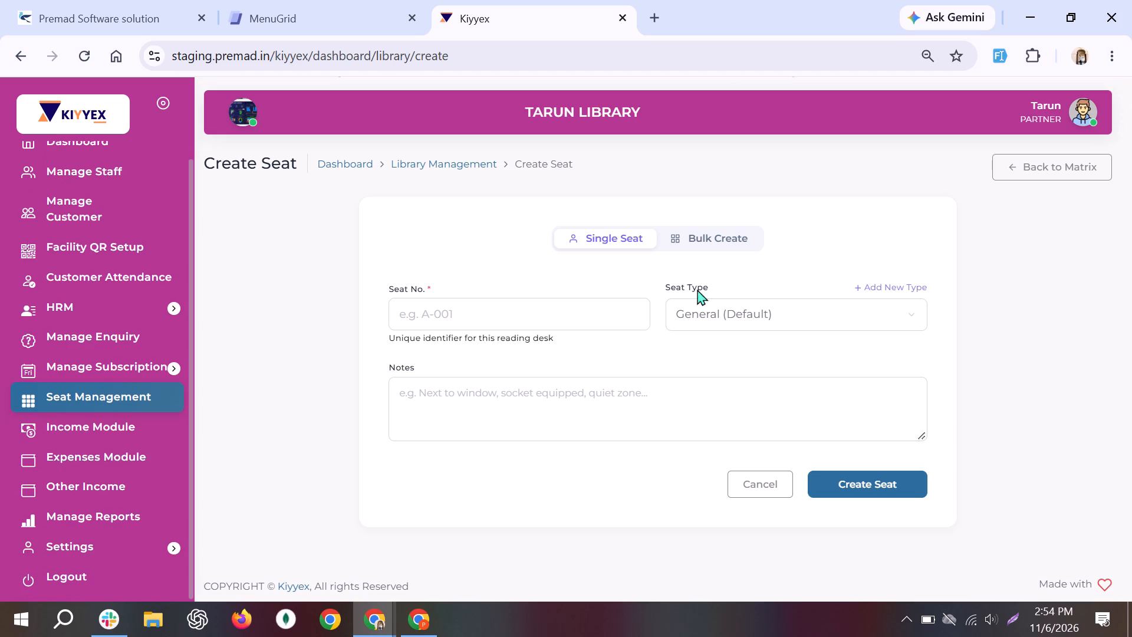
left_click(595, 307)
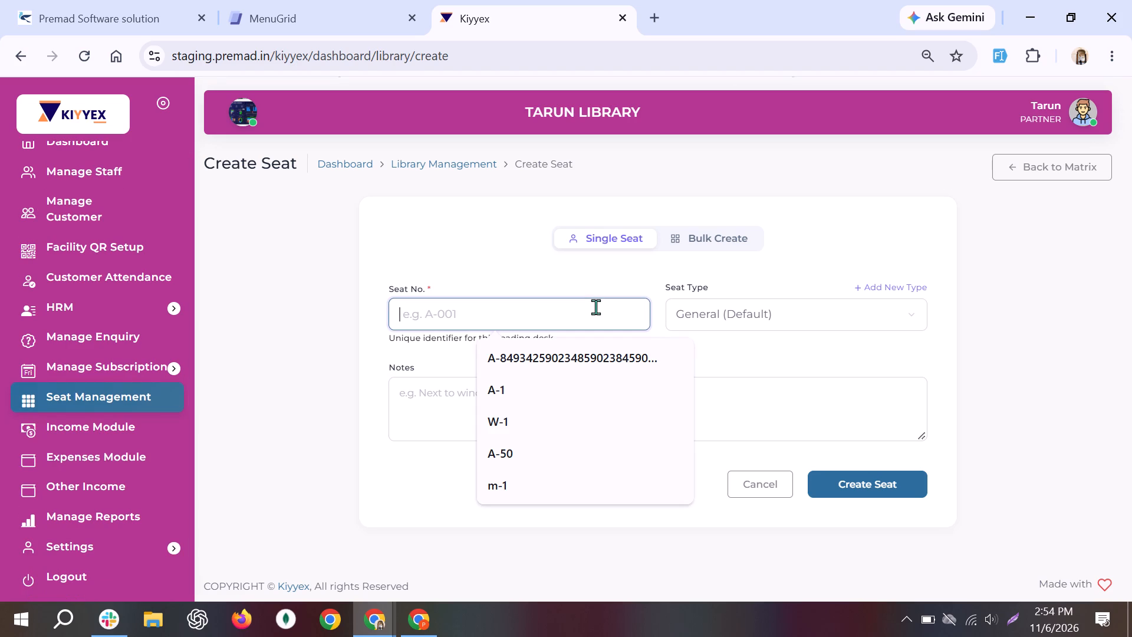
key("shift+w")
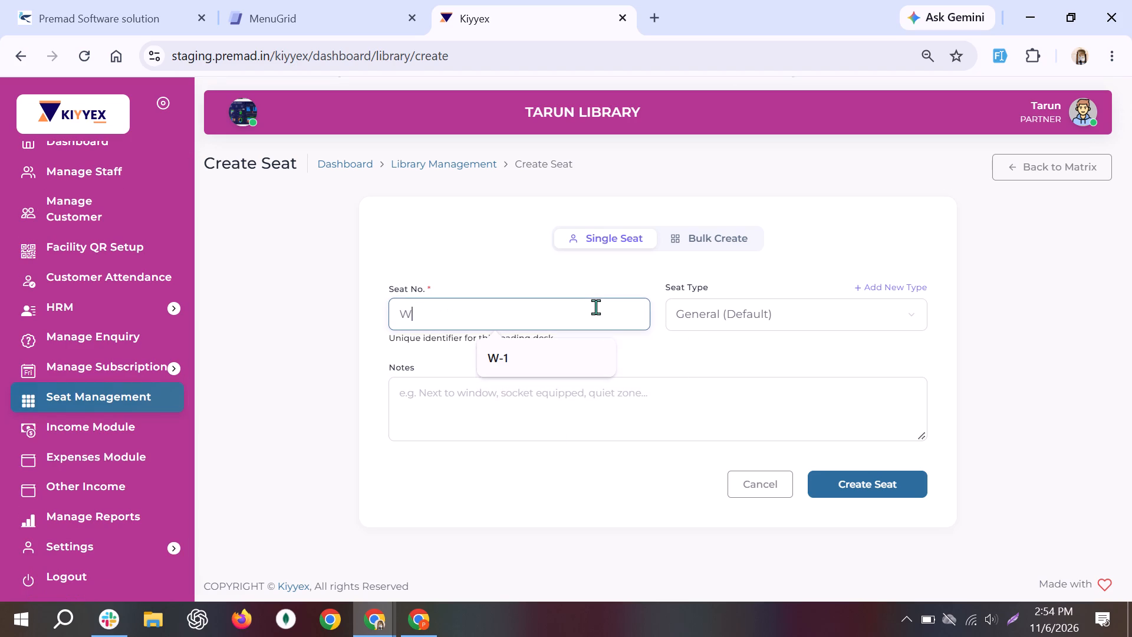
key("minus")
type("09")
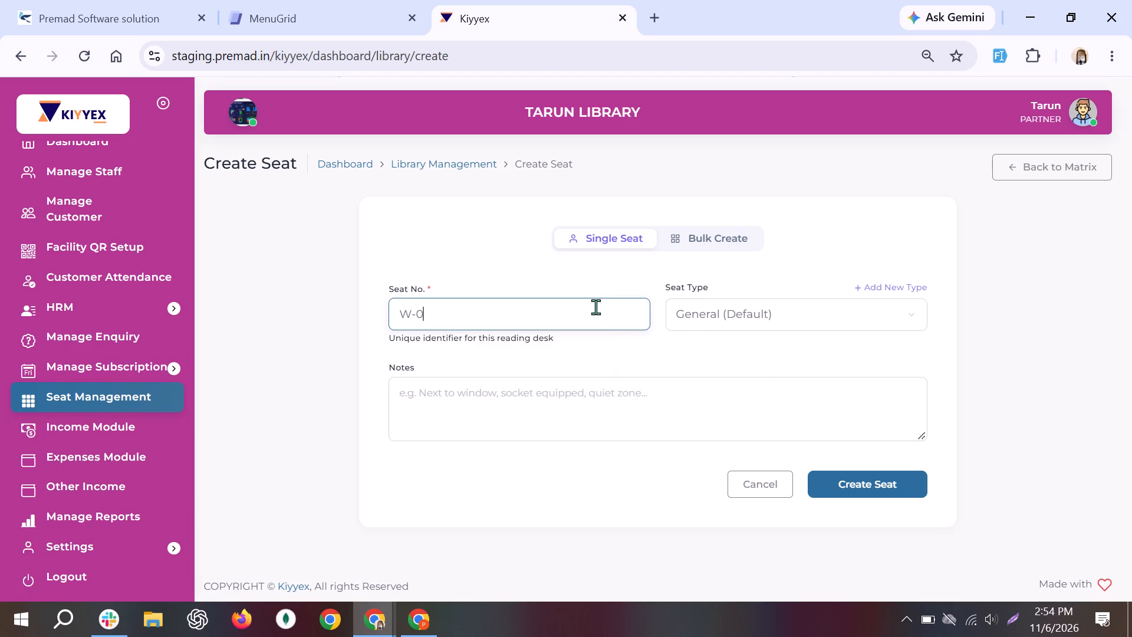
Add a new custom seat type named "cabin" for the seat being created.
left_click(878, 287)
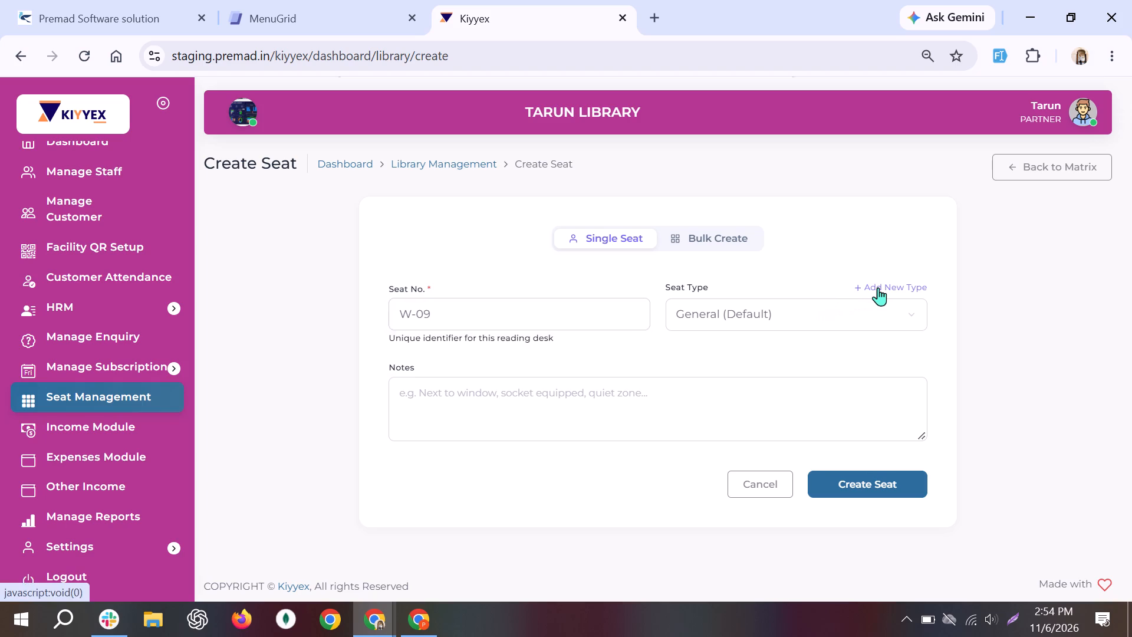
left_click(624, 354)
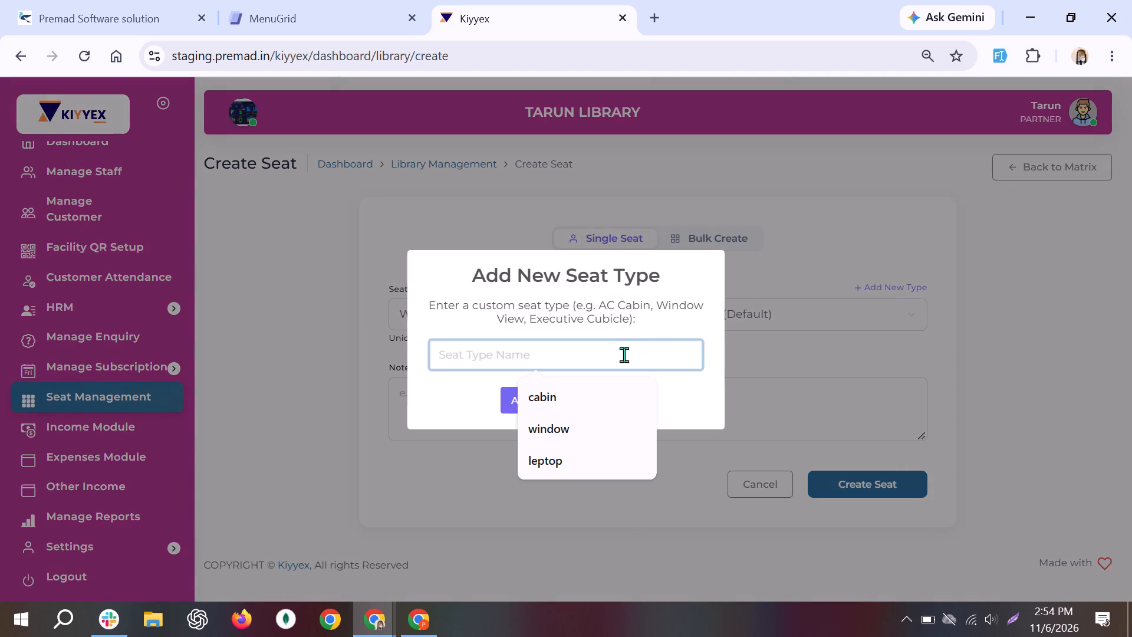
type("sp")
key("BackSpace")
key("e")
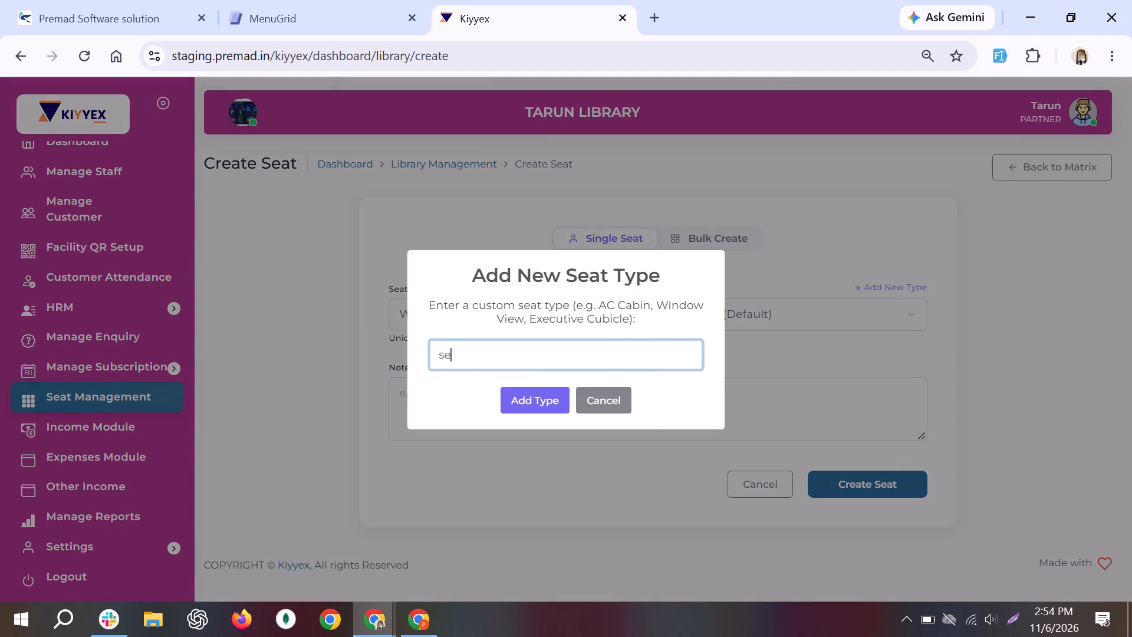
key("BackSpace")
type("peical")
key("space")
key("BackSpace")
key("BackSpace")
key("BackSpace")
key("BackSpace")
key("BackSpace")
key("BackSpace")
key("BackSpace")
key("BackSpace")
key("BackSpace")
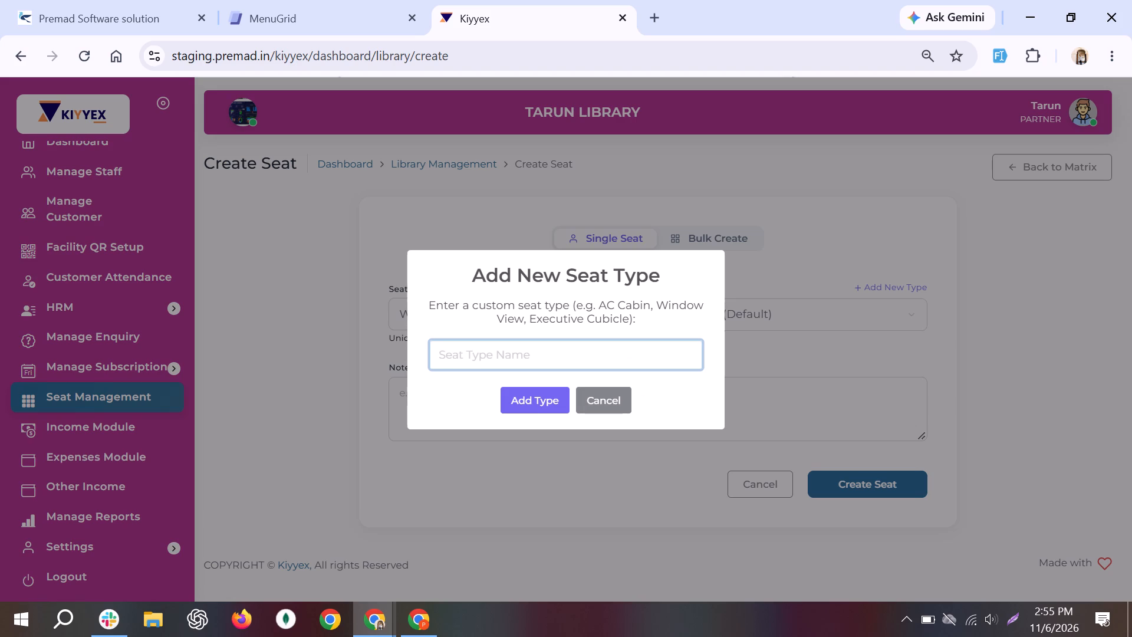
key("v")
key("BackSpace")
type("cabin")
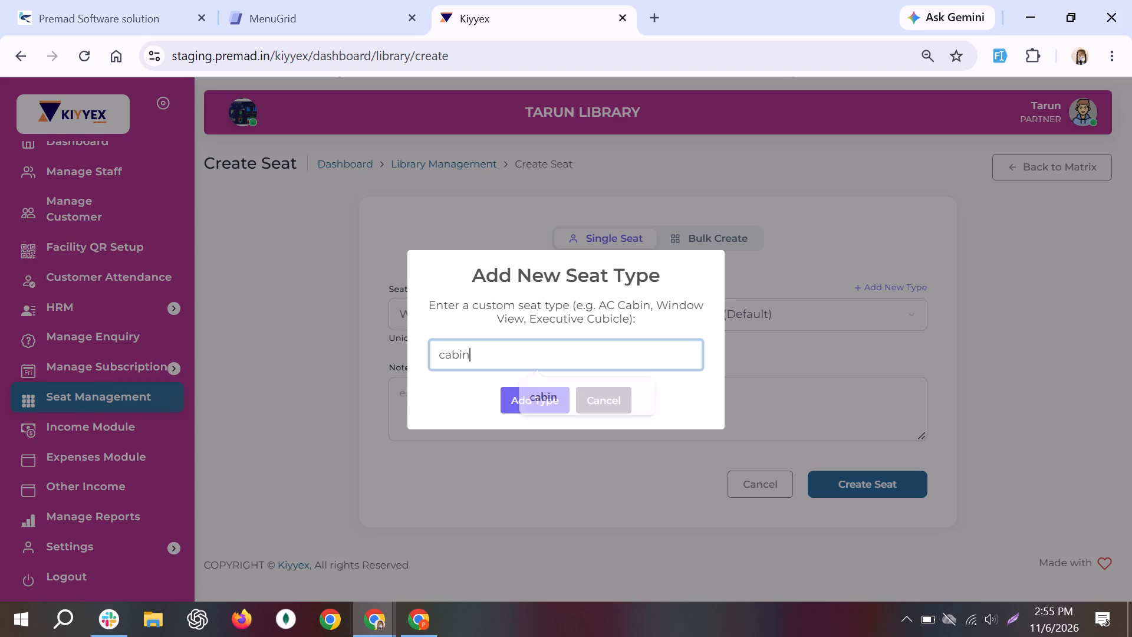
left_click(554, 401)
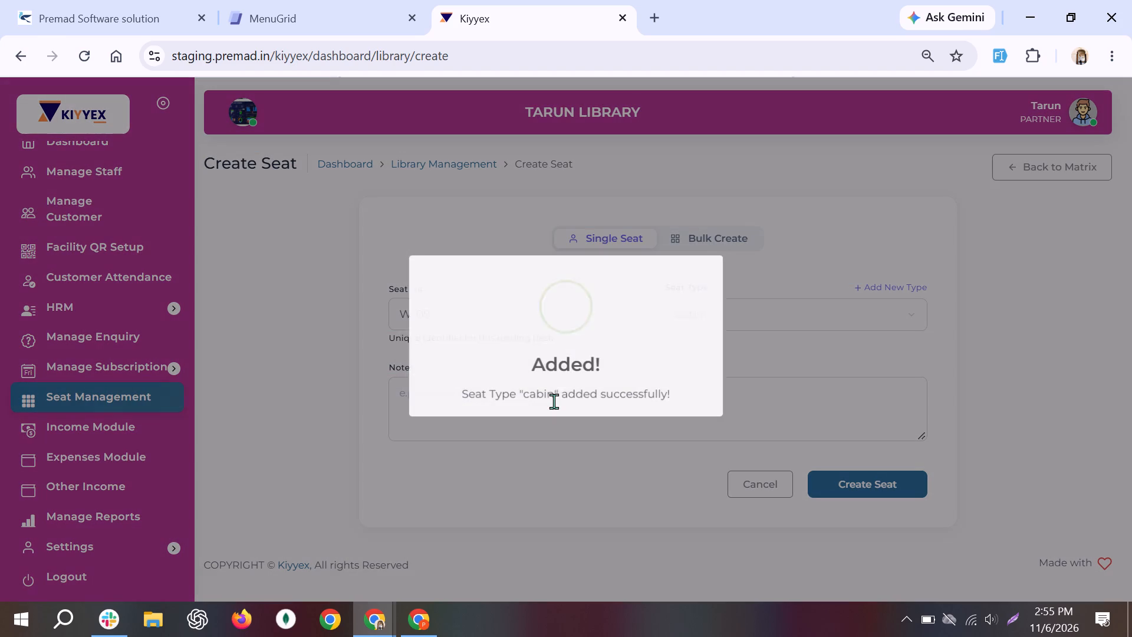
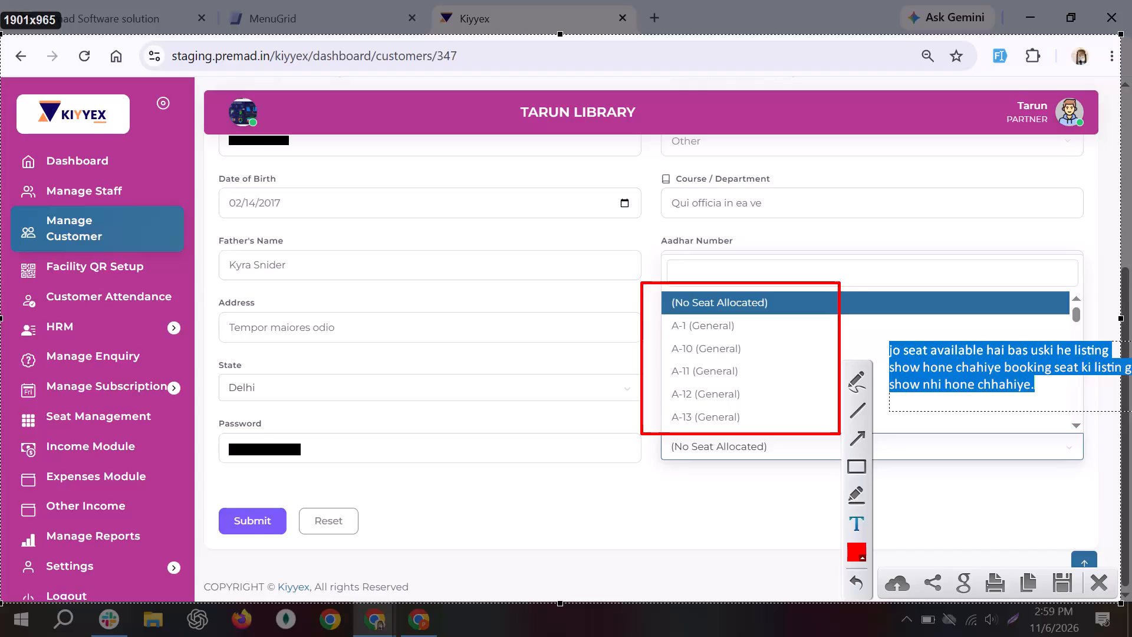
Copy the screenshot's annotation text about listing only available seats, and upload the annotated customer-form screenshot to get a shareable link.
key("ctrl+c")
key("ctrl+c")
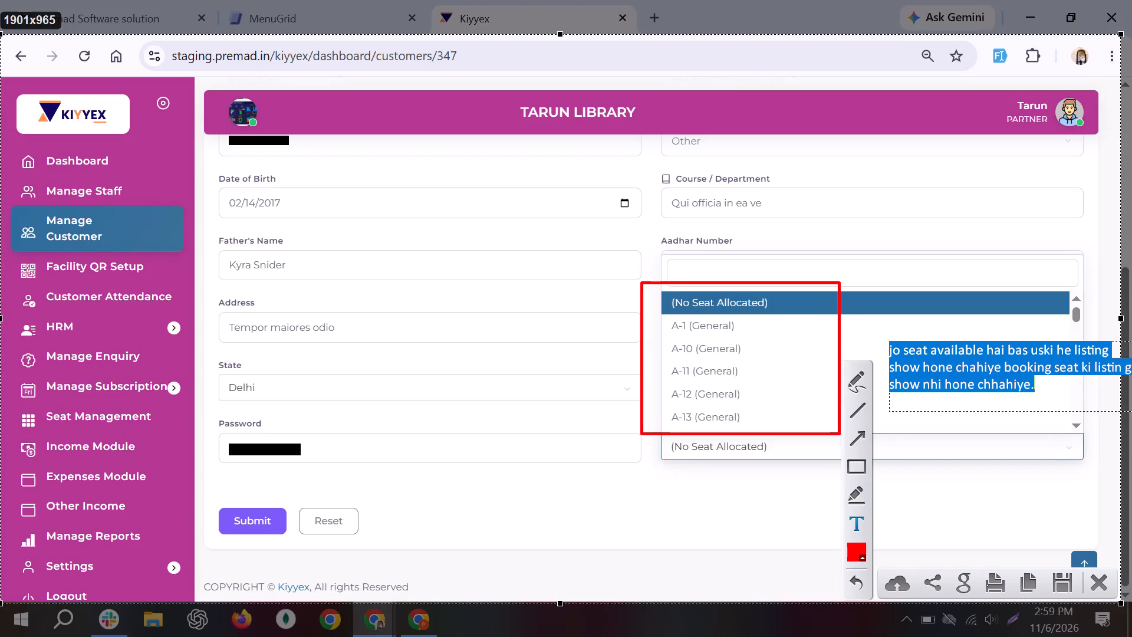
key("ctrl+c")
left_click(899, 583)
Switch to the Kiyyex Version 2 issue sheet and paste the copied note as issue 12's feedback and the screenshot link as its attachment.
key("alt+Tab")
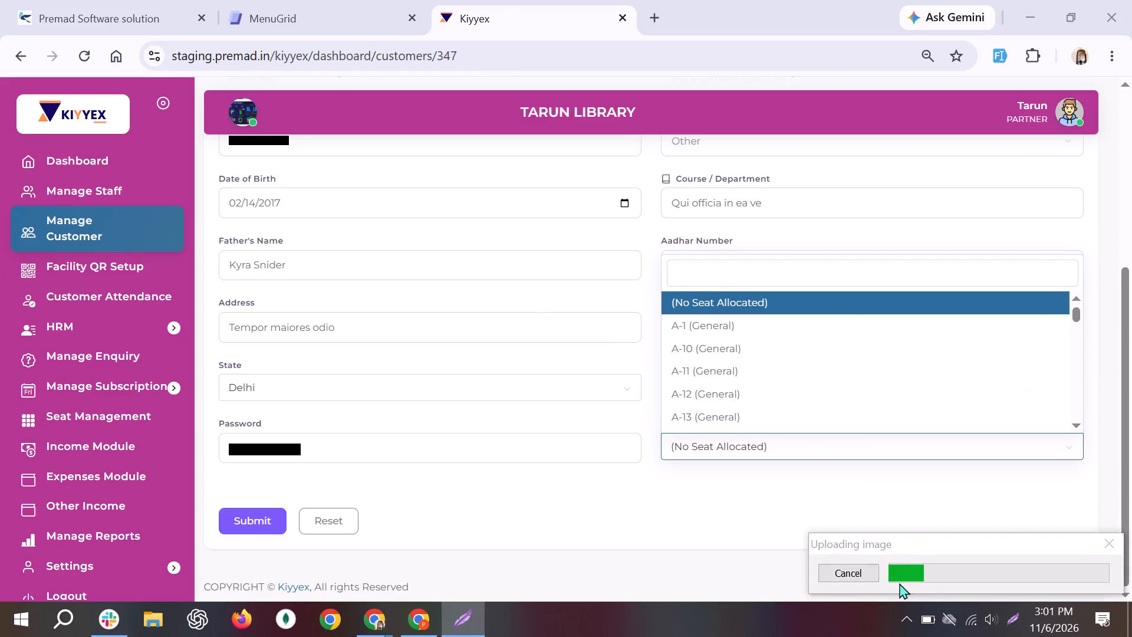
key("alt+Tab")
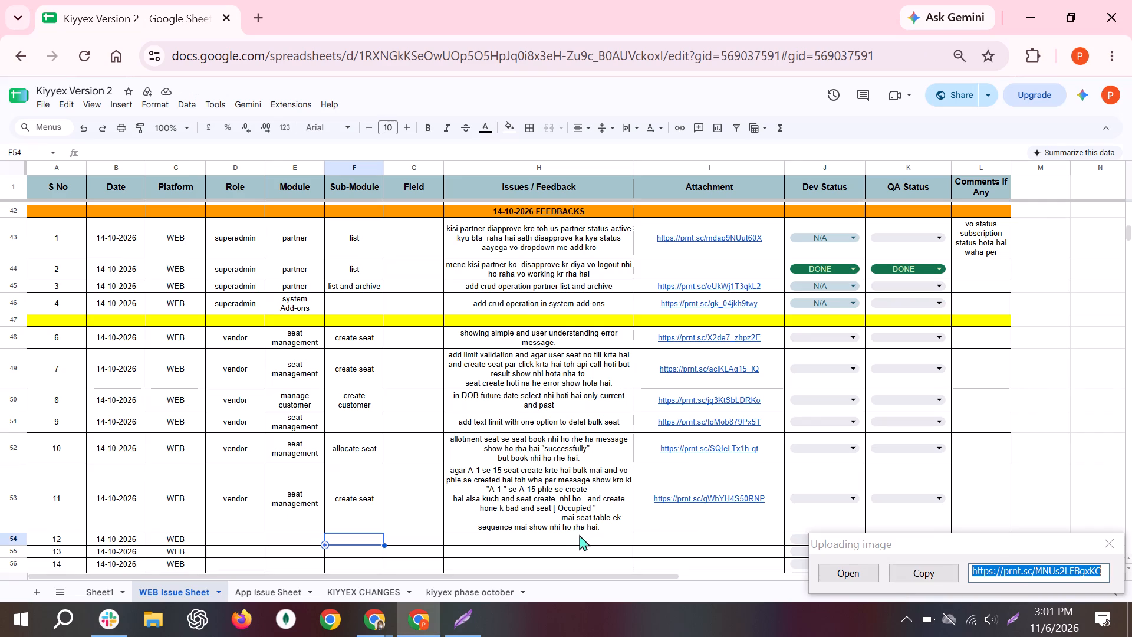
double_click(574, 535)
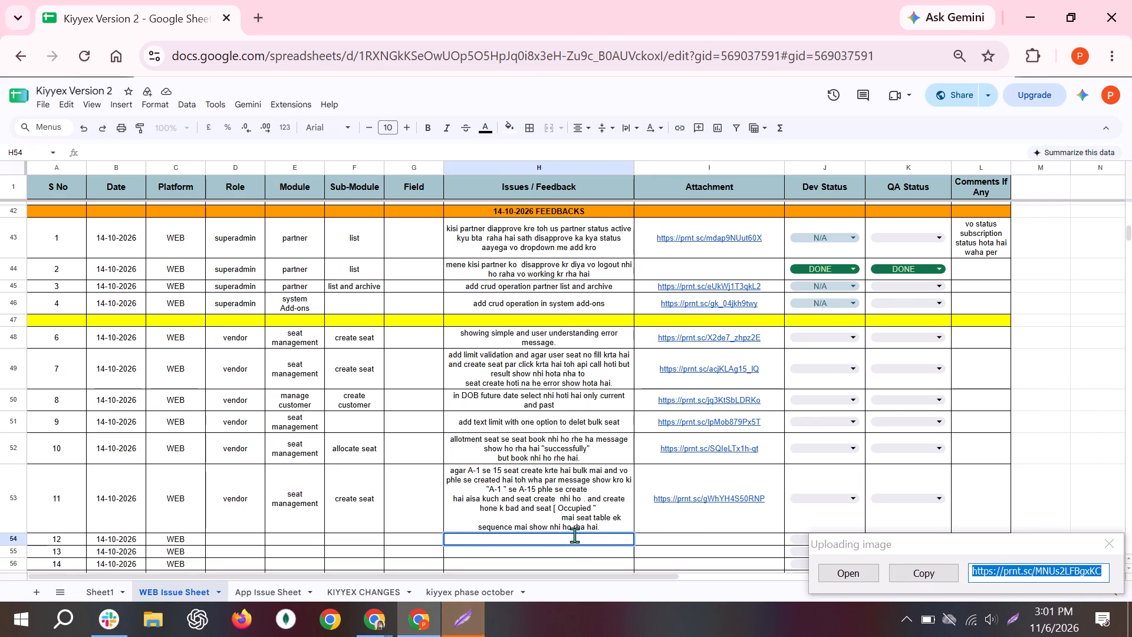
key("ctrl+v")
left_click(660, 540)
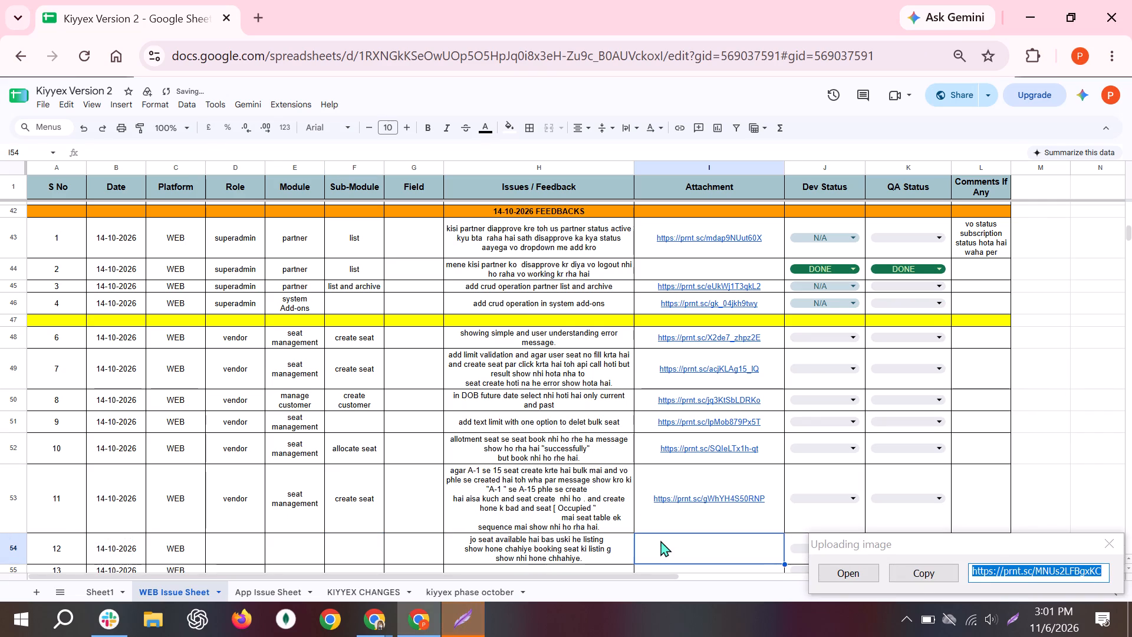
left_click(918, 572)
key("ctrl+v")
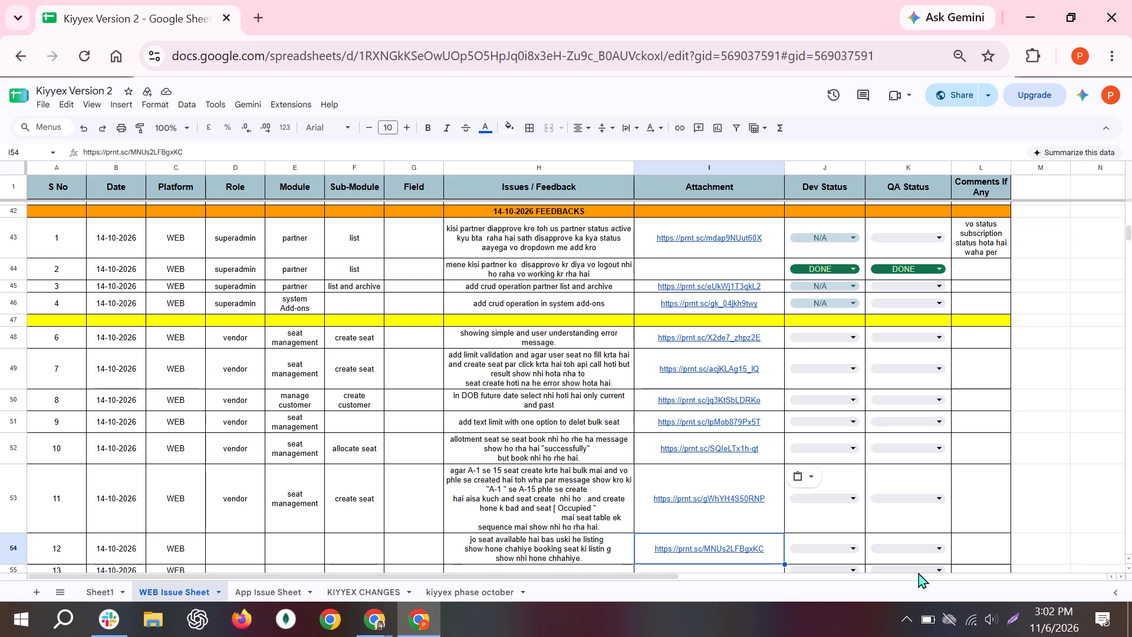
Set the role of issue 12 to vendor.
key("Left")
key("Left")
key("Left")
key("Left")
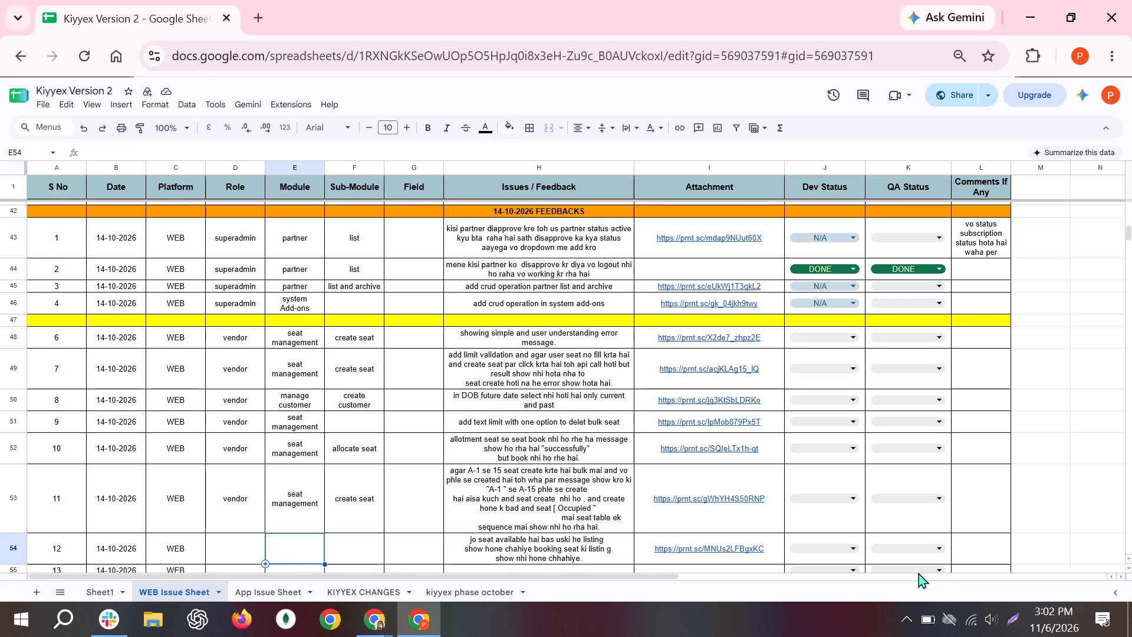
key("Left")
key("v")
key("Right")
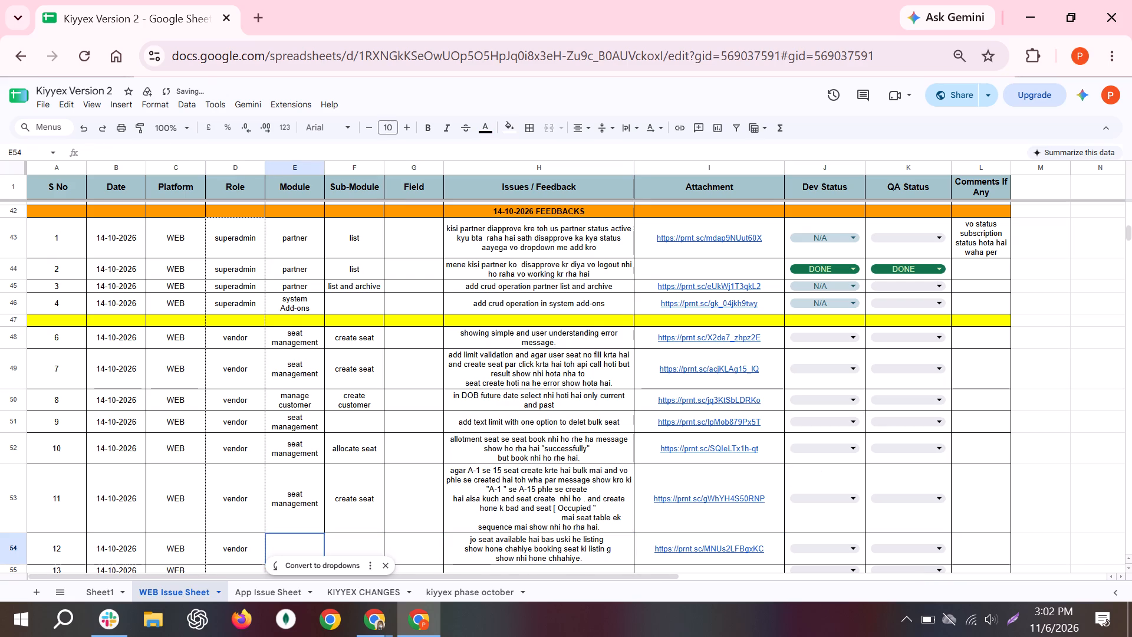
Enter "customer management" as issue 12's module and "create customer" as its sub-module.
type("customer a")
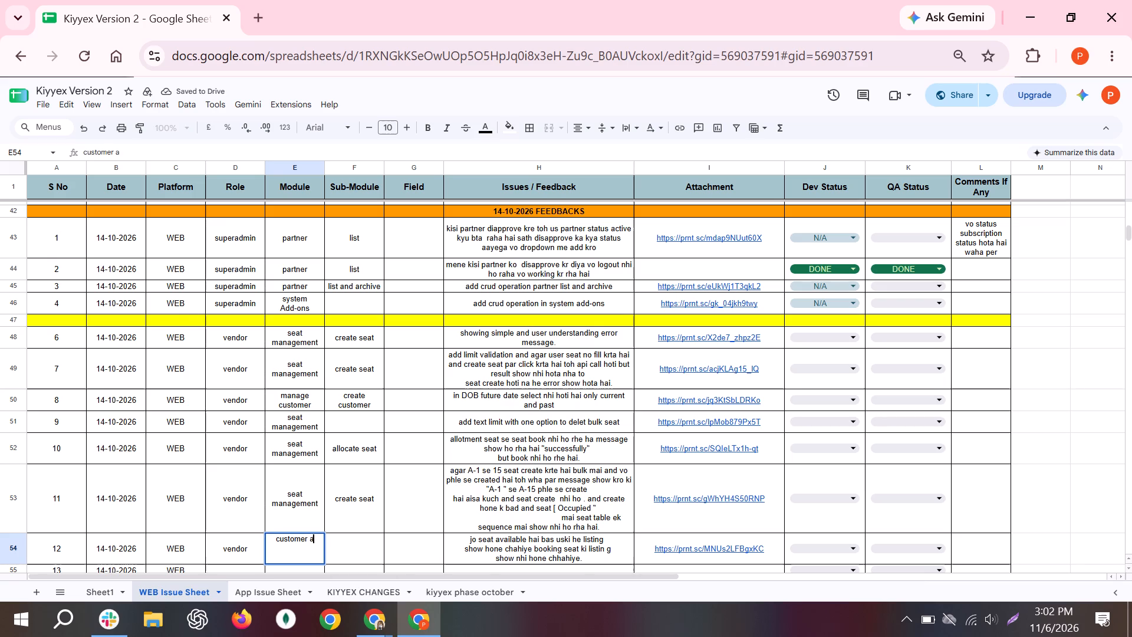
key("BackSpace")
type("manage")
type("menrt")
key("BackSpace")
key("BackSpace")
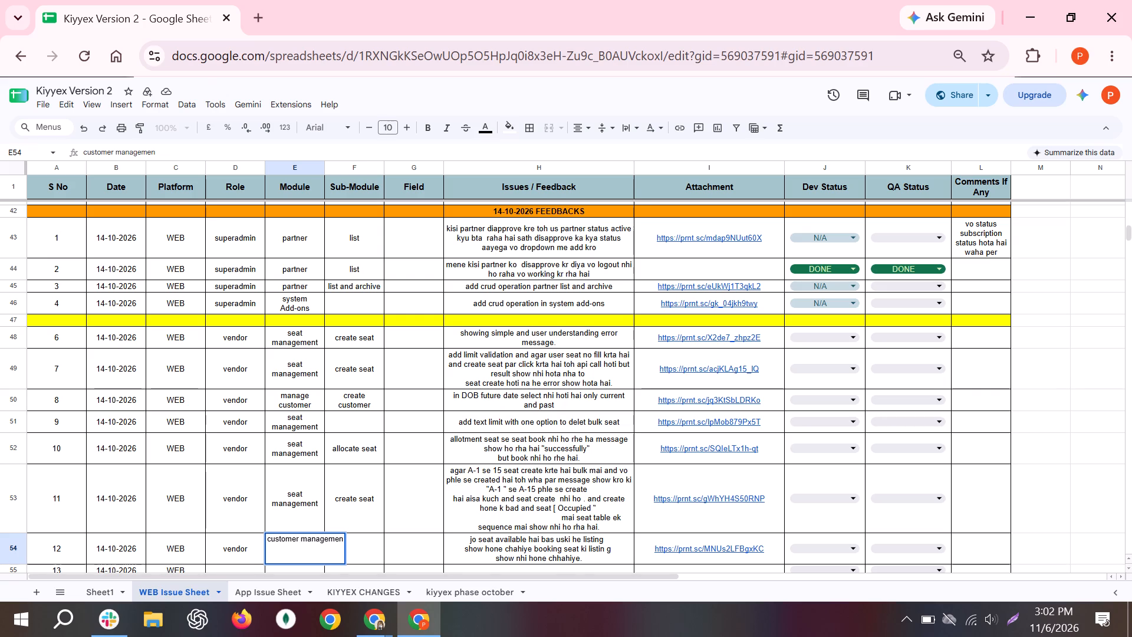
key("t")
key("Right")
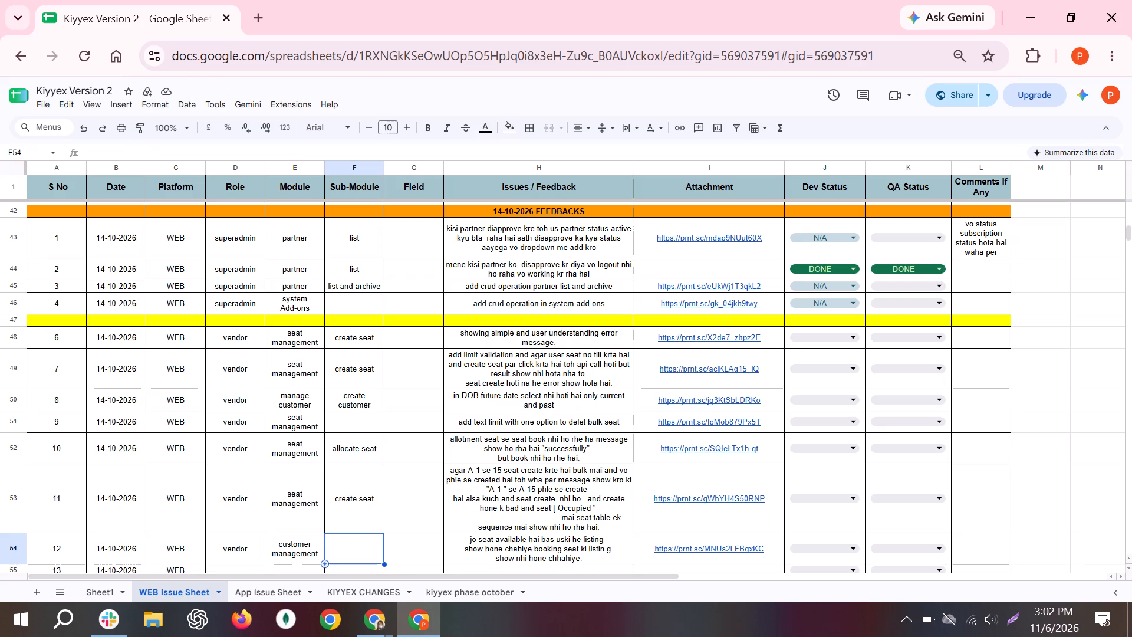
type("create")
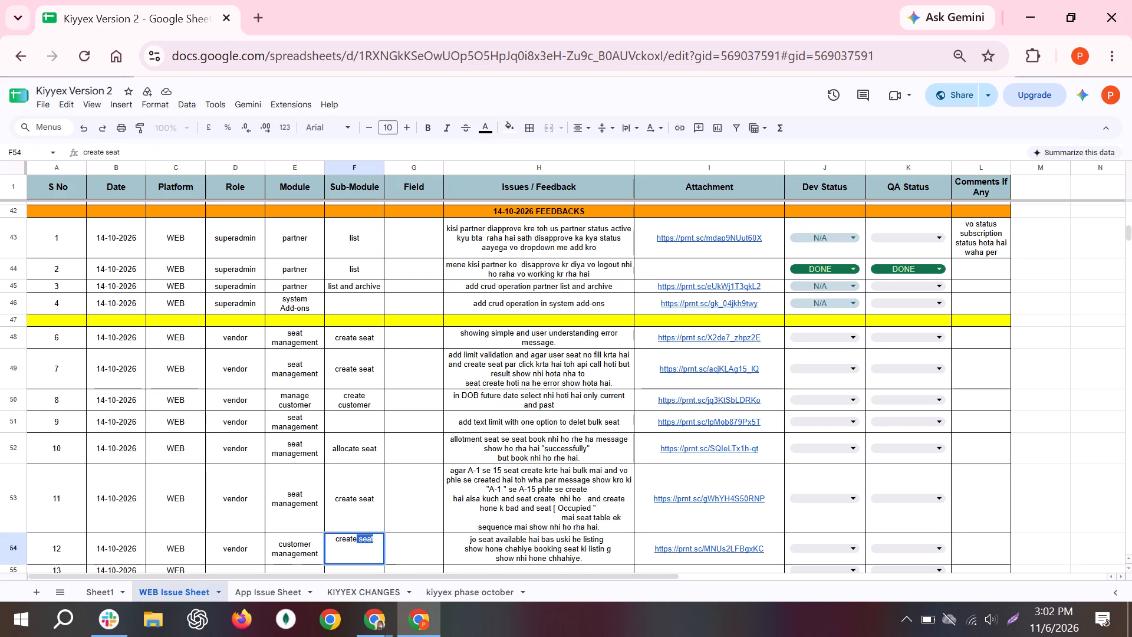
key("space")
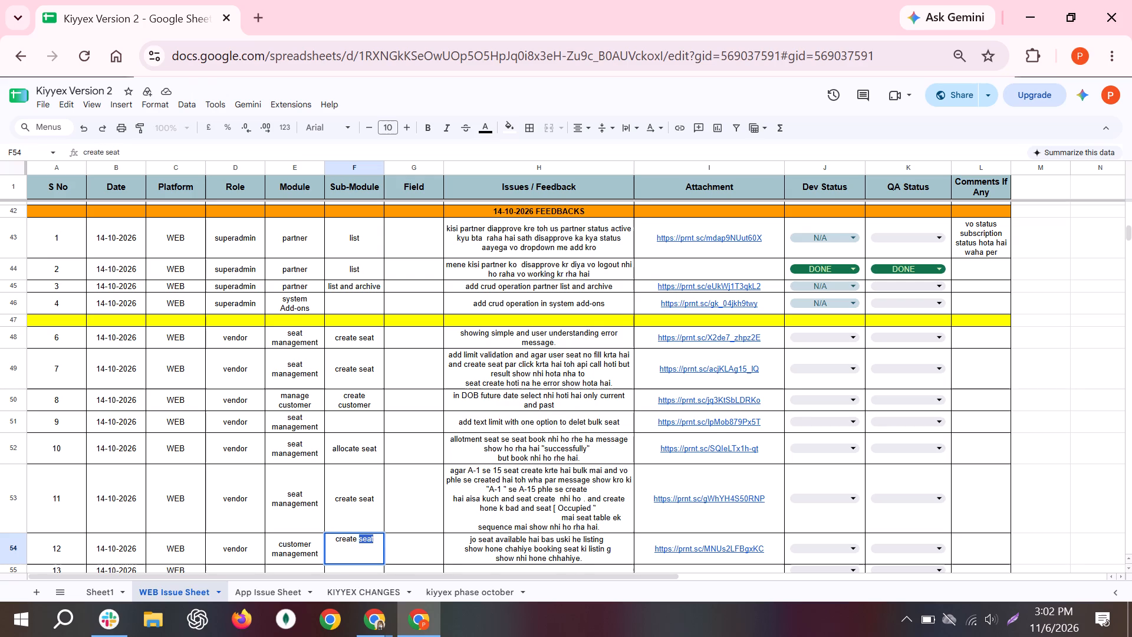
type("customer")
key("Return")
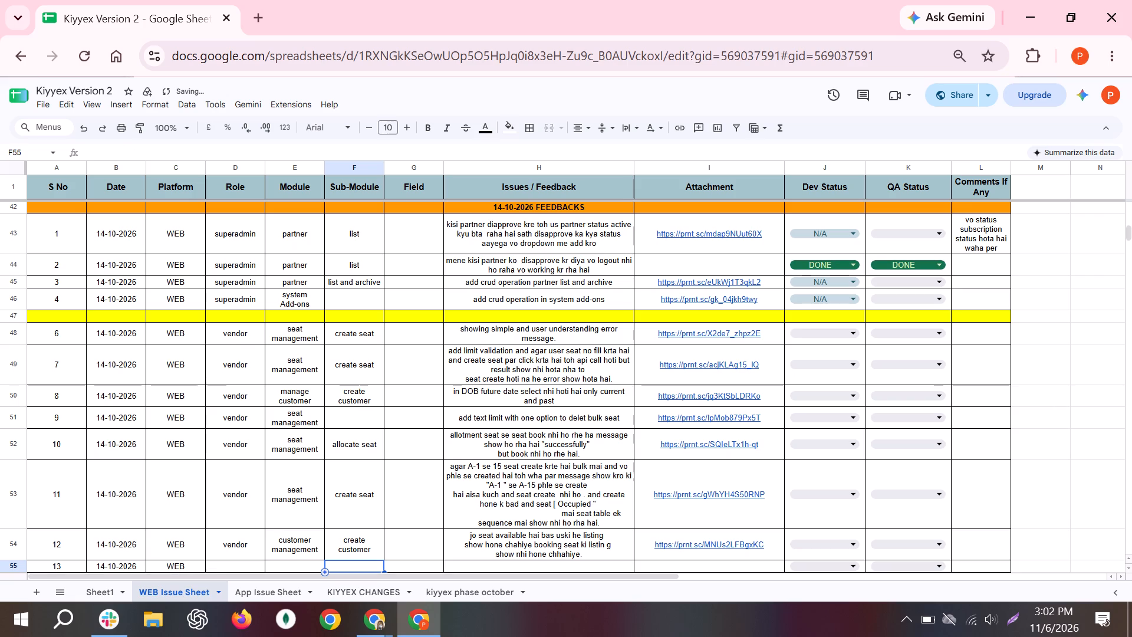
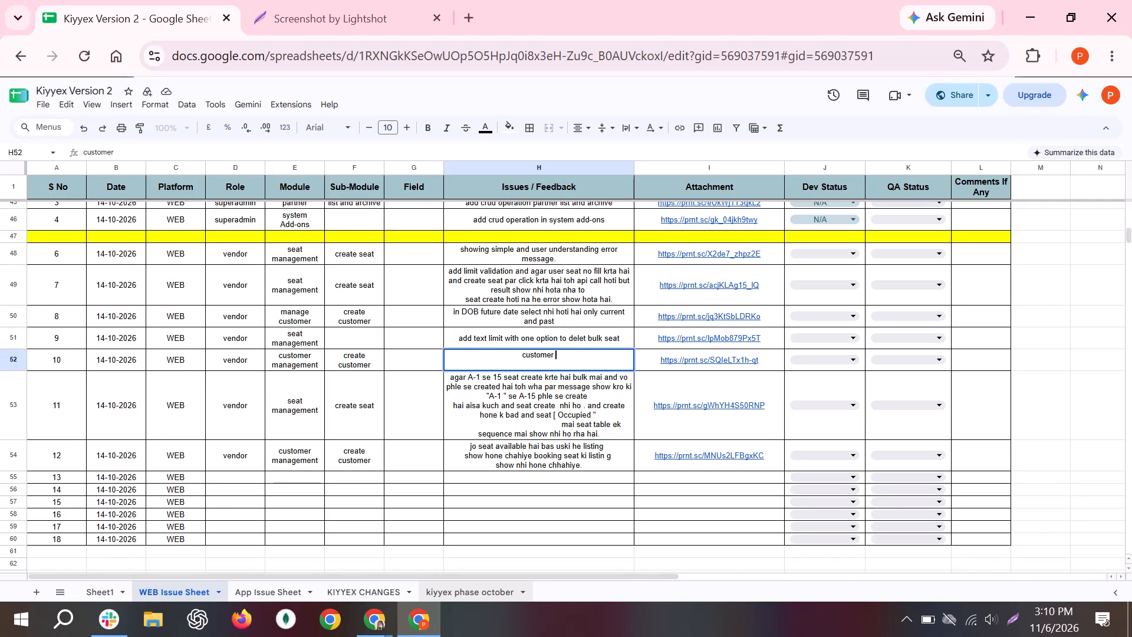
Rewrite issue 10's feedback in the Issues / Feedback column so that it begins with "create customer se".
key("BackSpace")
key("BackSpace")
key("BackSpace")
key("BackSpace")
key("BackSpace")
key("BackSpace")
key("BackSpace")
key("BackSpace")
key("BackSpace")
key("BackSpace")
key("BackSpace")
key("BackSpace")
key("BackSpace")
type("create cusstomer se")
key("space")
key("BackSpace")
key("BackSpace")
key("BackSpace")
key("BackSpace")
key("BackSpace")
key("BackSpace")
key("BackSpace")
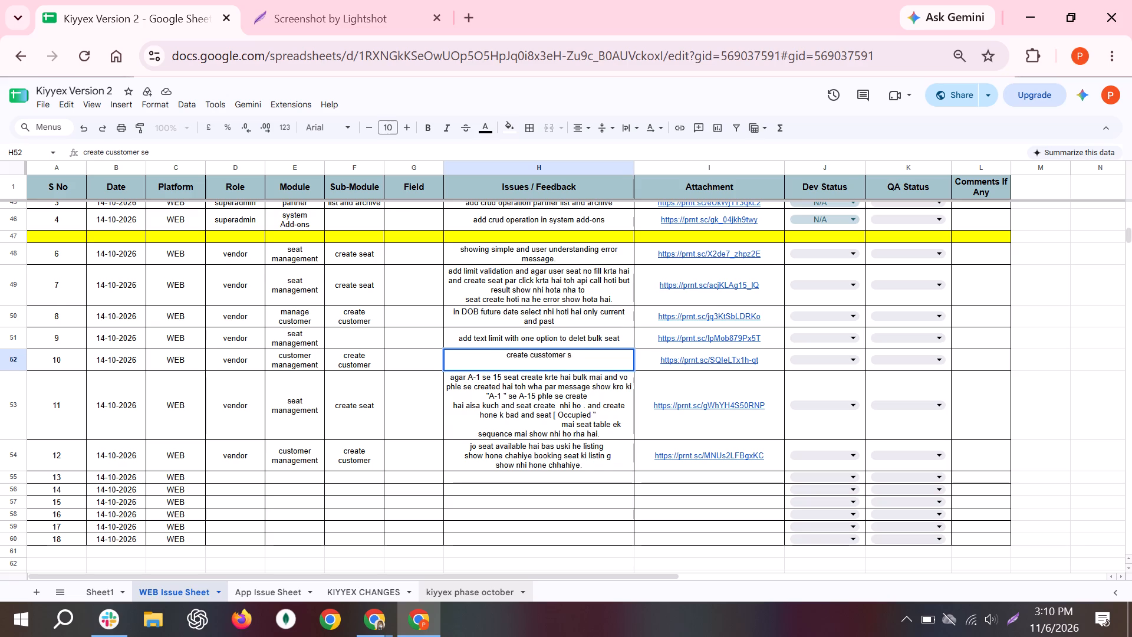
key("BackSpace")
key("BackSpace")
key("BackSpace")
type("tomer se")
key("space")
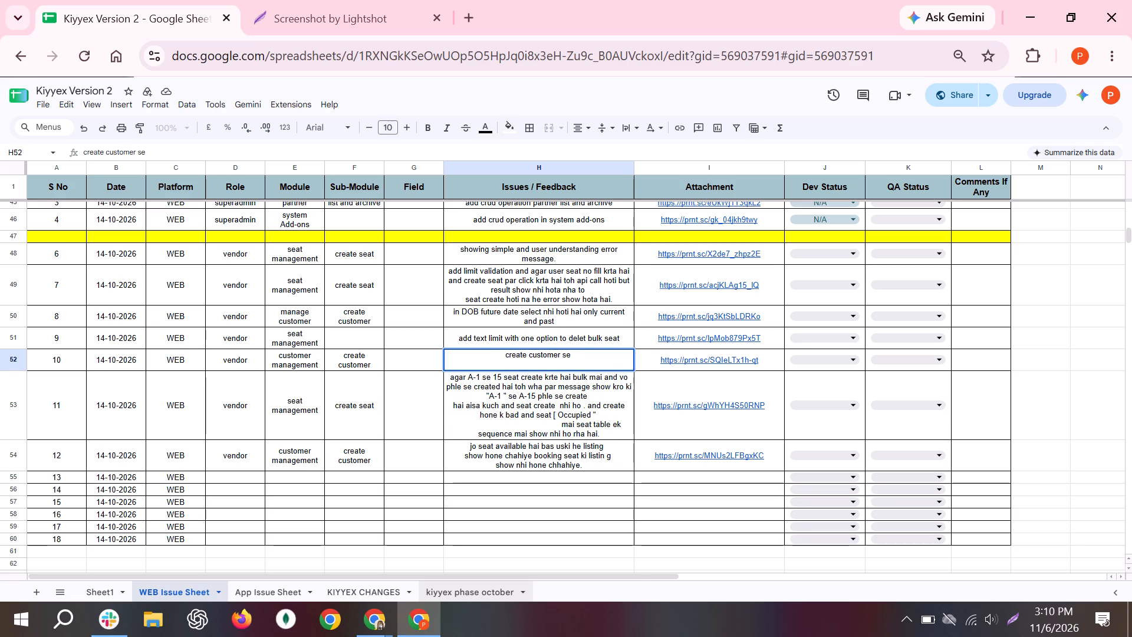
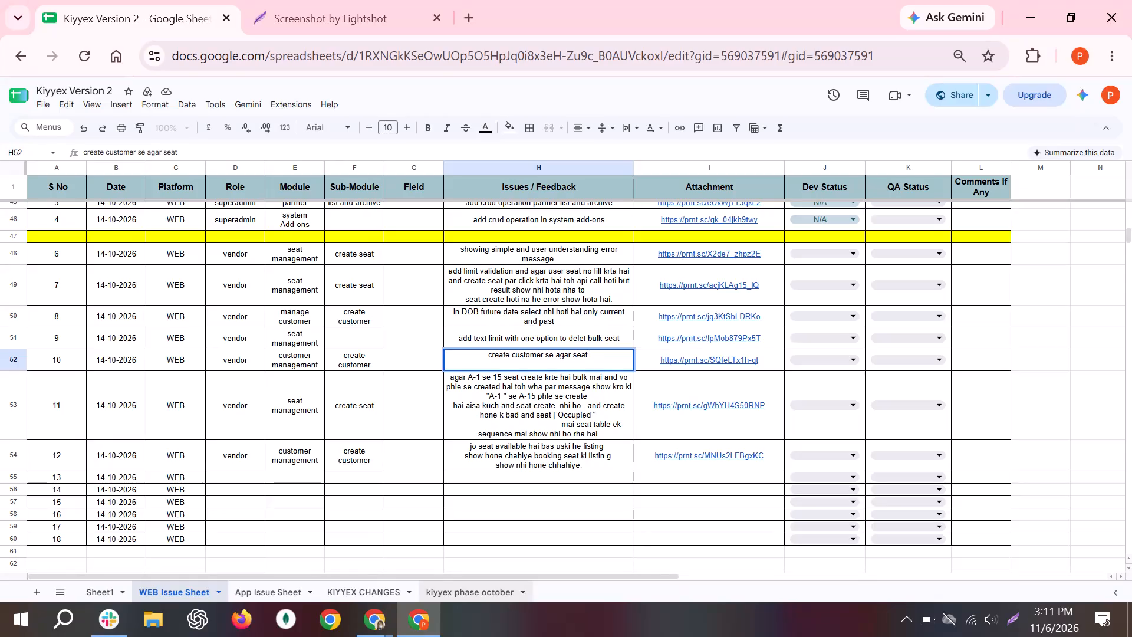
Continue issue 10's feedback after "create customer se agar seat" with "assign allo".
type("assigh")
key("BackSpace")
type("n krte")
key("space")
key("BackSpace")
key("BackSpace")
key("BackSpace")
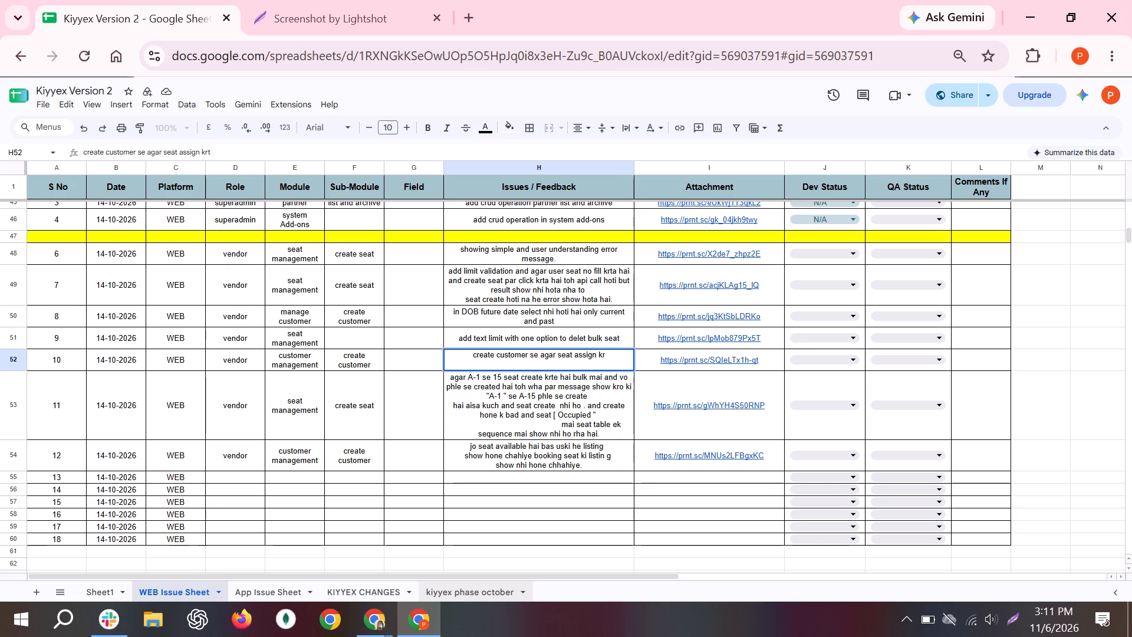
key("BackSpace")
key("BackSpace")
type("alota")
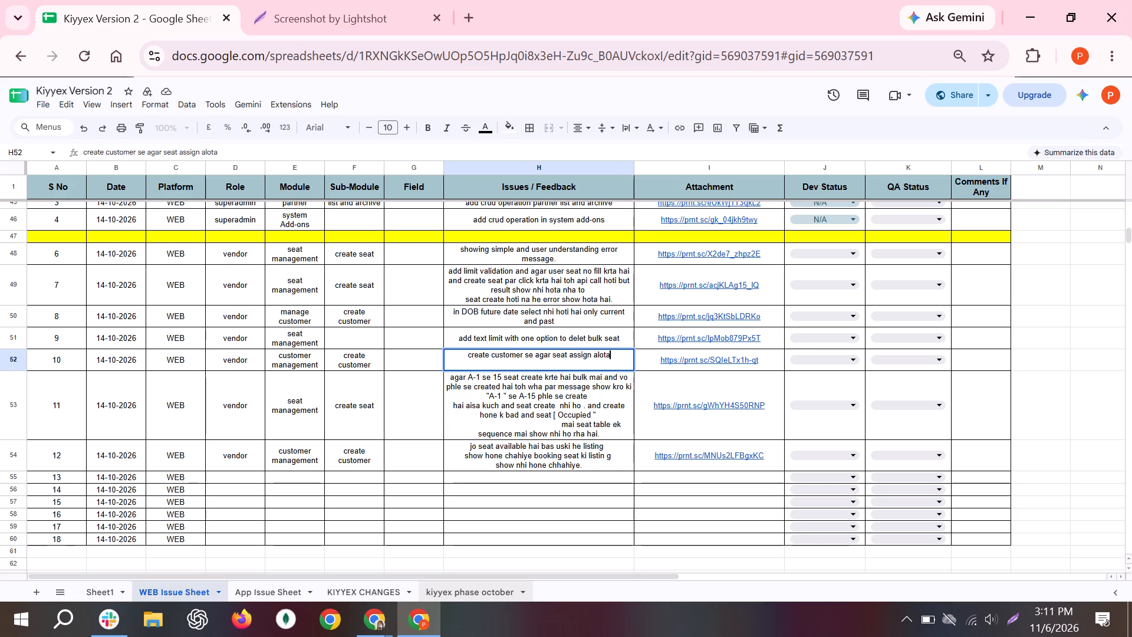
key("BackSpace")
key("e")
key("alt+Tab")
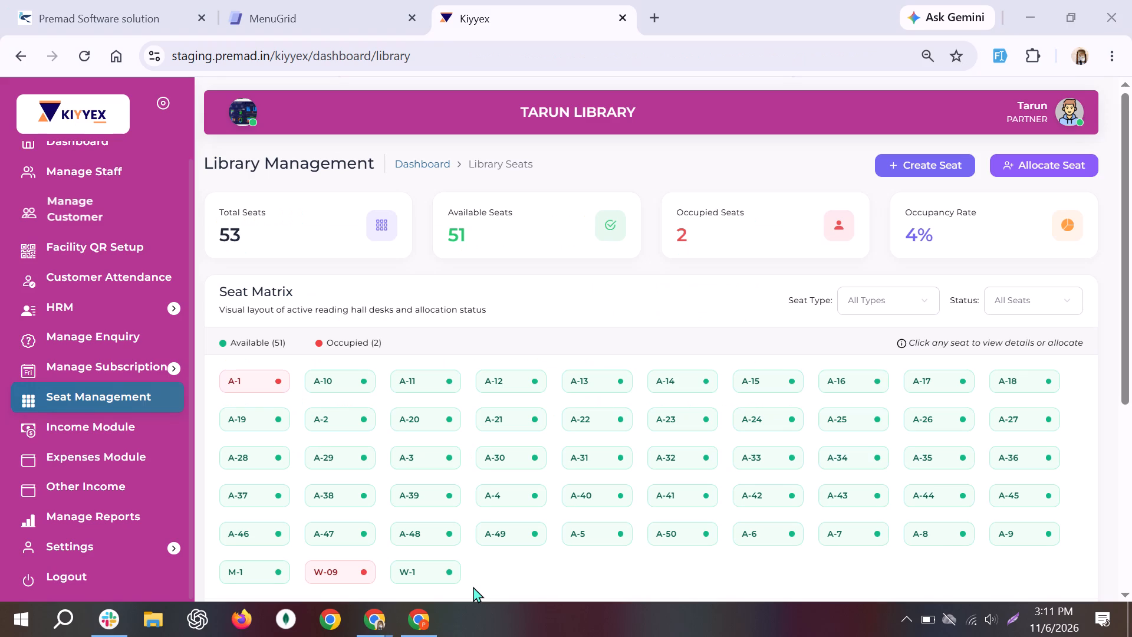
key("alt+Tab")
key("BackSpace")
key("BackSpace")
key("BackSpace")
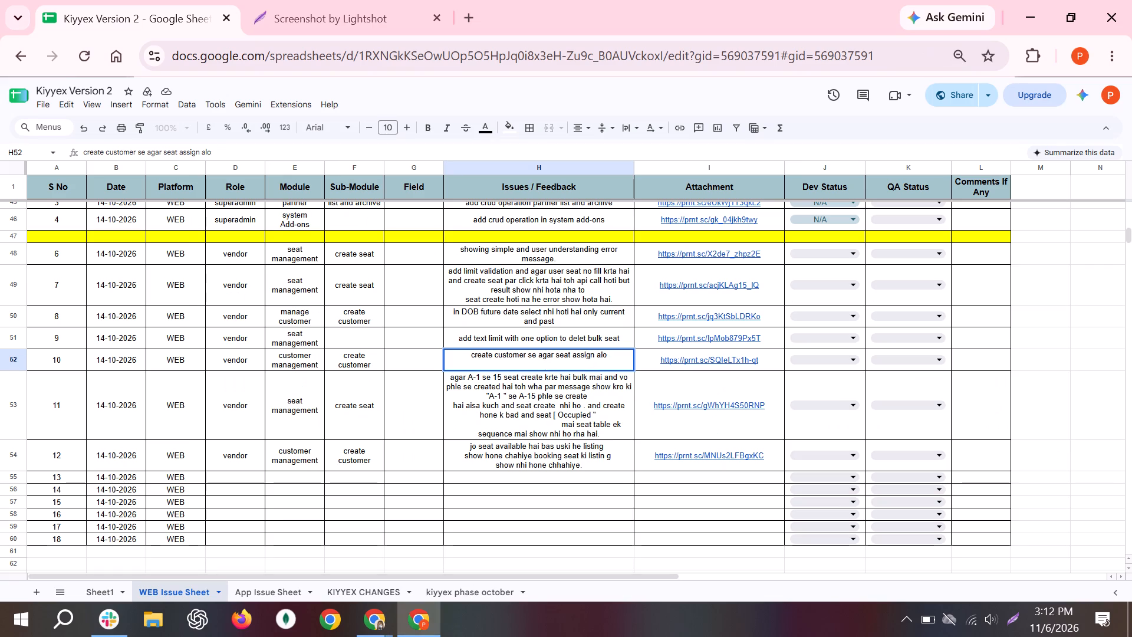
type("lo")
Check the seat allocation field's wording in the dashboard's customer creation form, and return to the issue sheet.
key("alt+Tab")
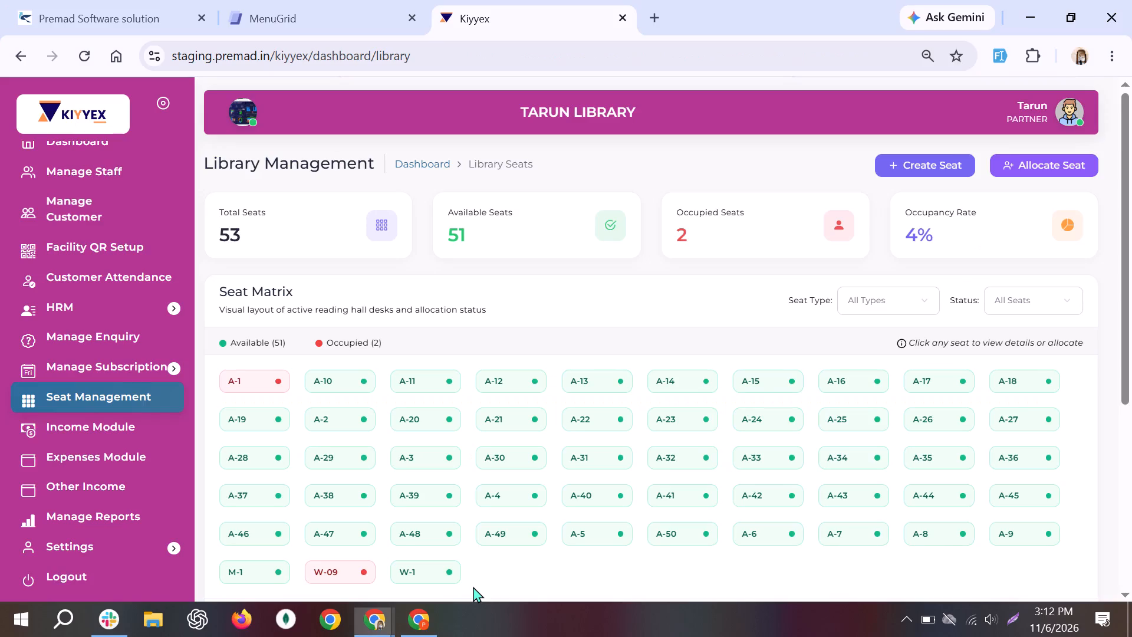
left_click(61, 203)
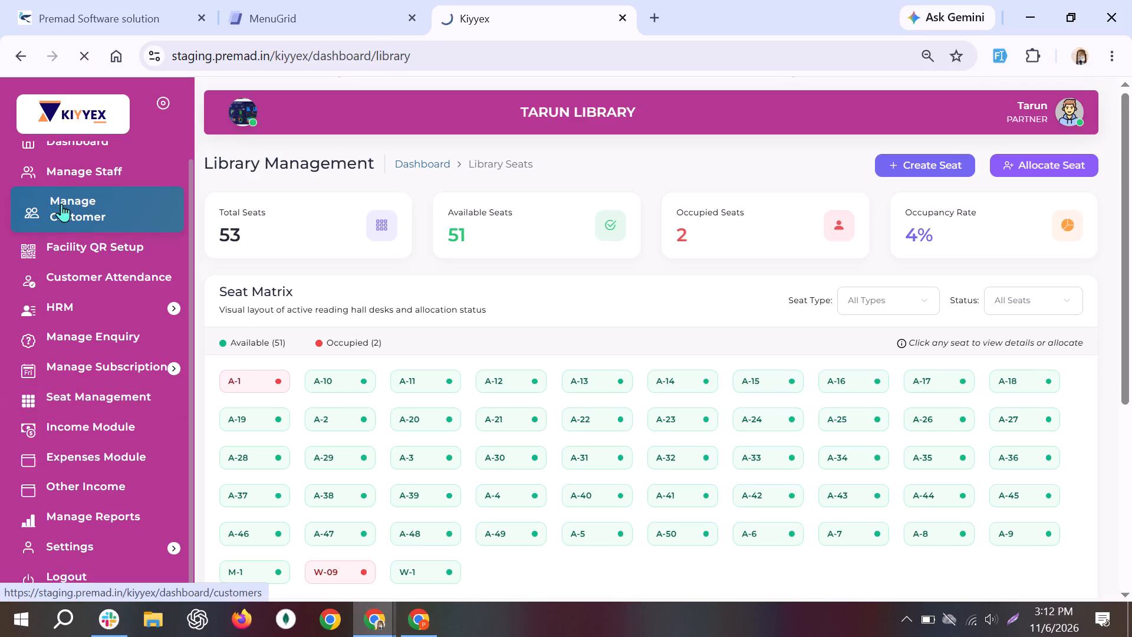
left_click(1080, 165)
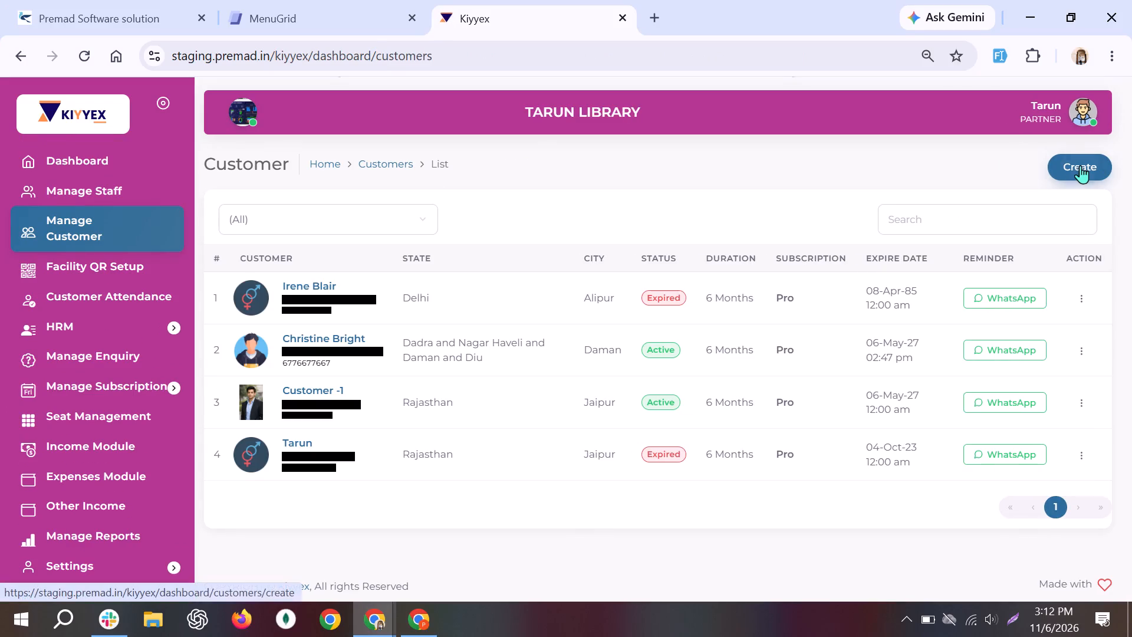
scroll(712, 403, "down", 13)
scroll(712, 403, "up", 1)
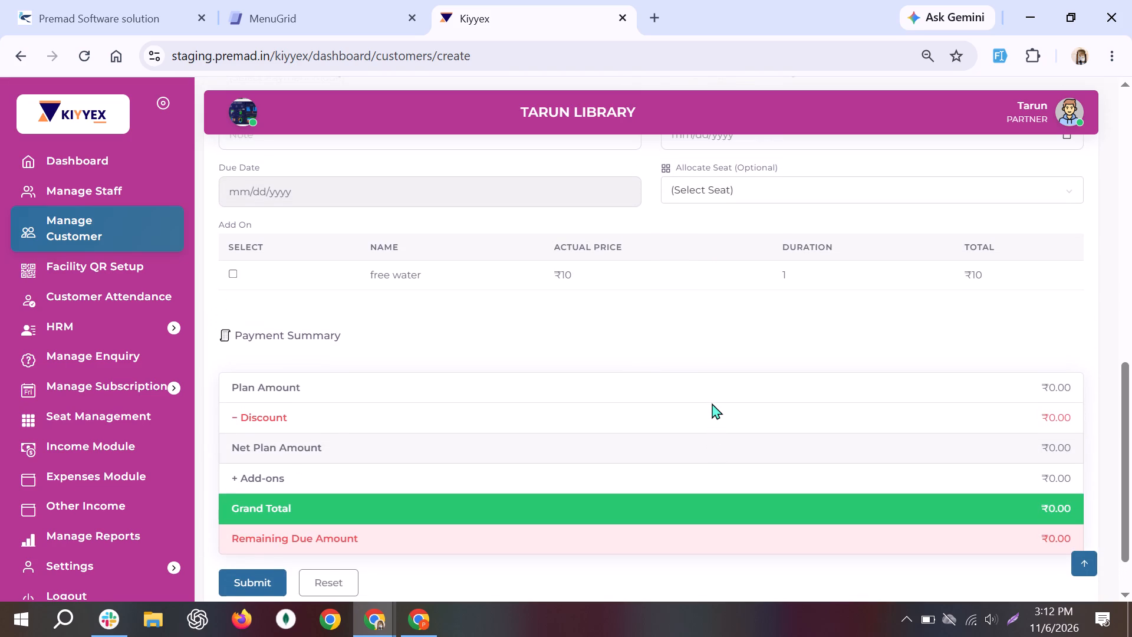
key("alt+Tab")
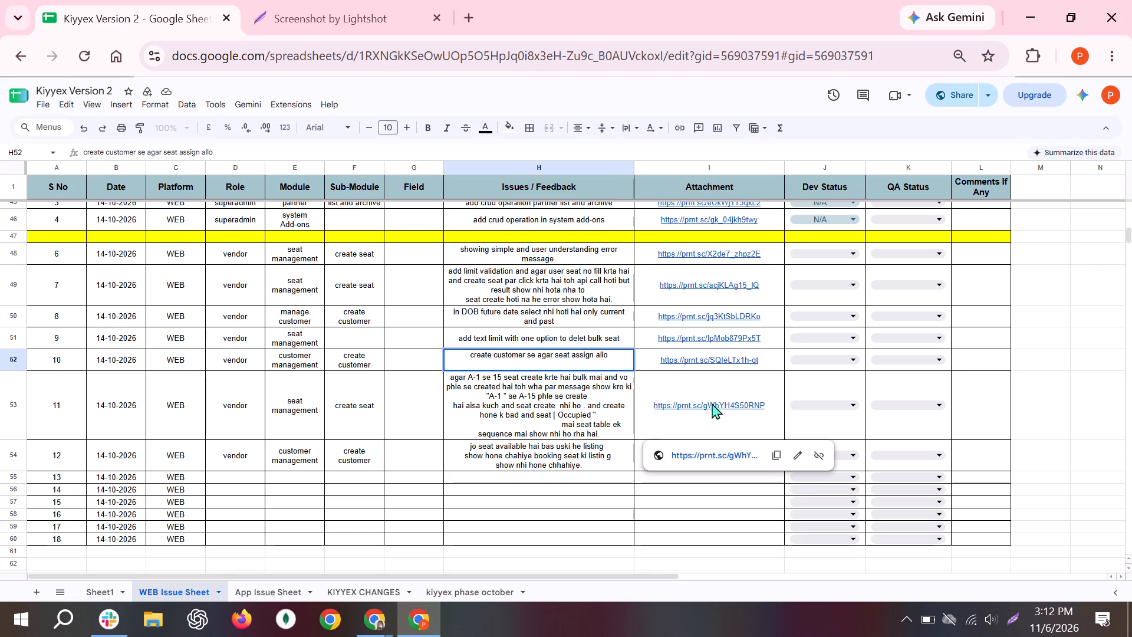
Complete the word "allocate" in issue 10's feedback and add "krte hai toh seat allocate nhi hoti hai".
type("cate")
key("space")
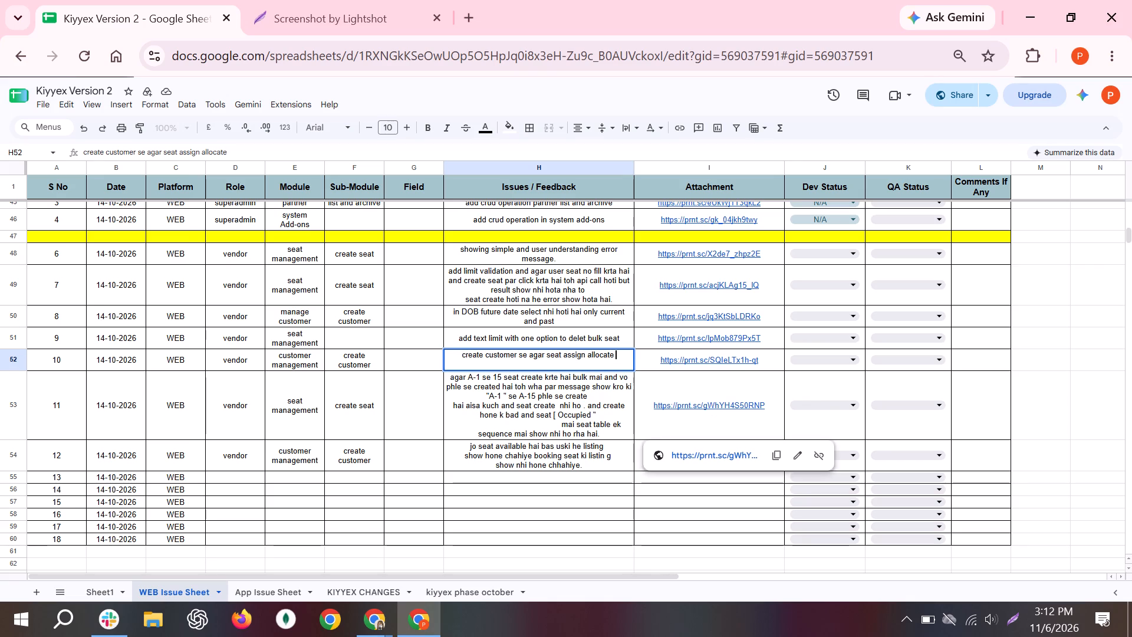
type("krte hai toh")
key("space")
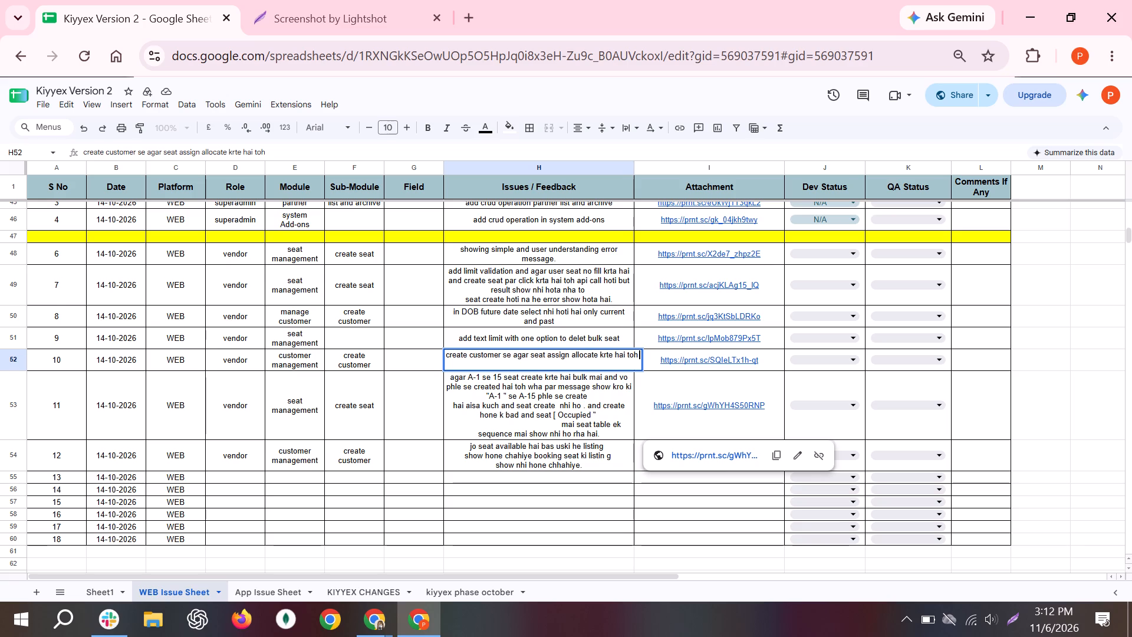
type("seat")
key("space")
type("allo")
type("cate nhi hoti hai")
key("space")
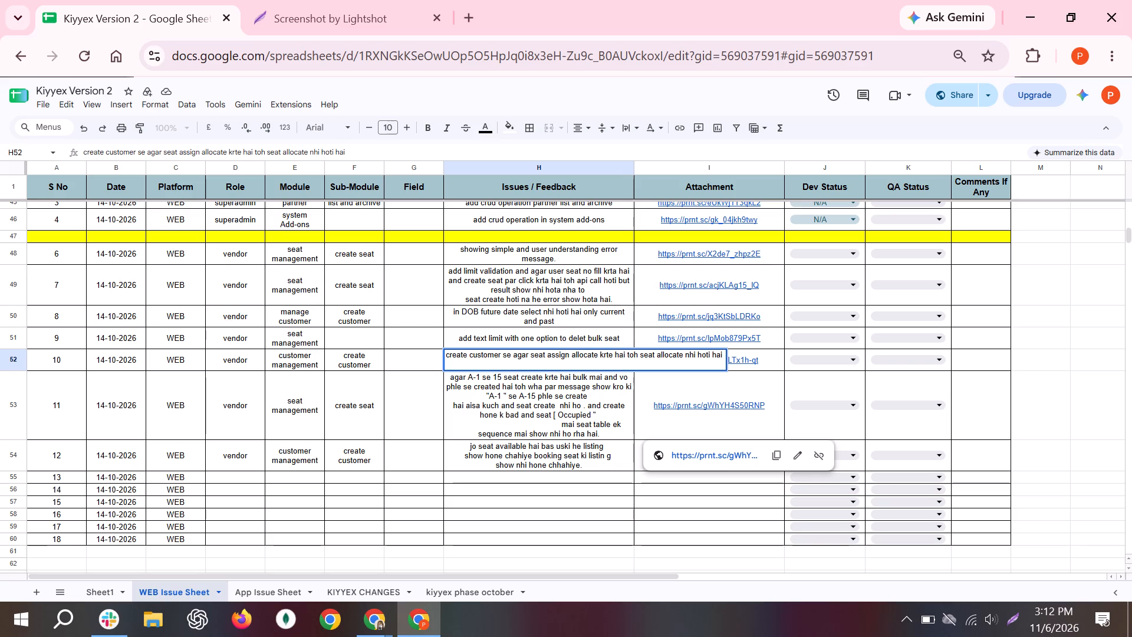
Finish issue 10's feedback with "but success ka message show hota hai" and commit the cell.
type("but success")
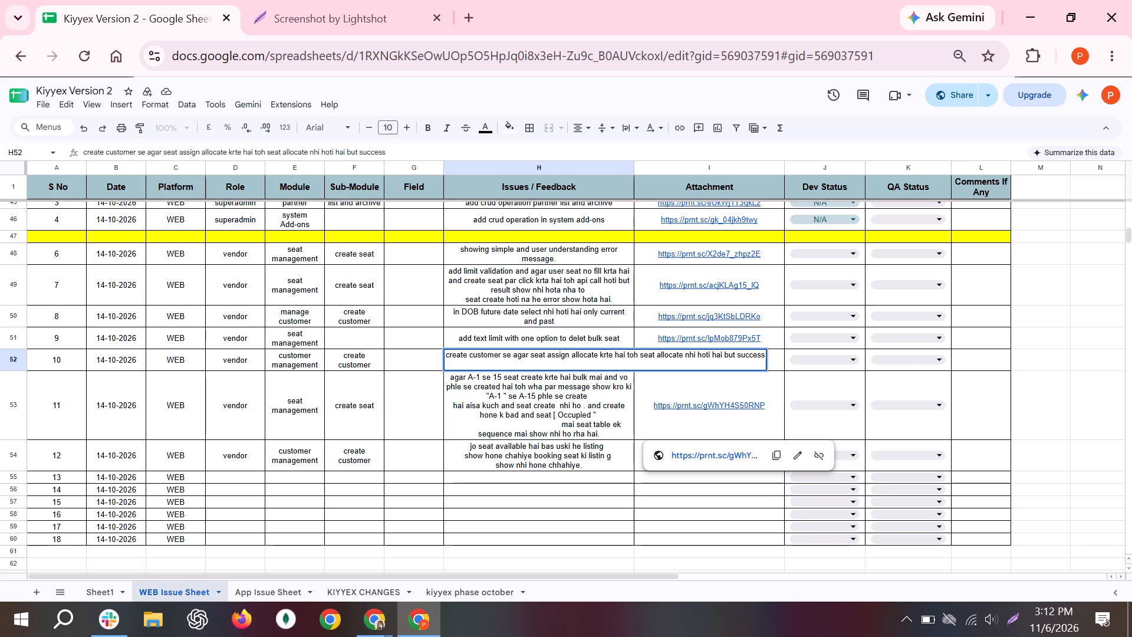
key("space")
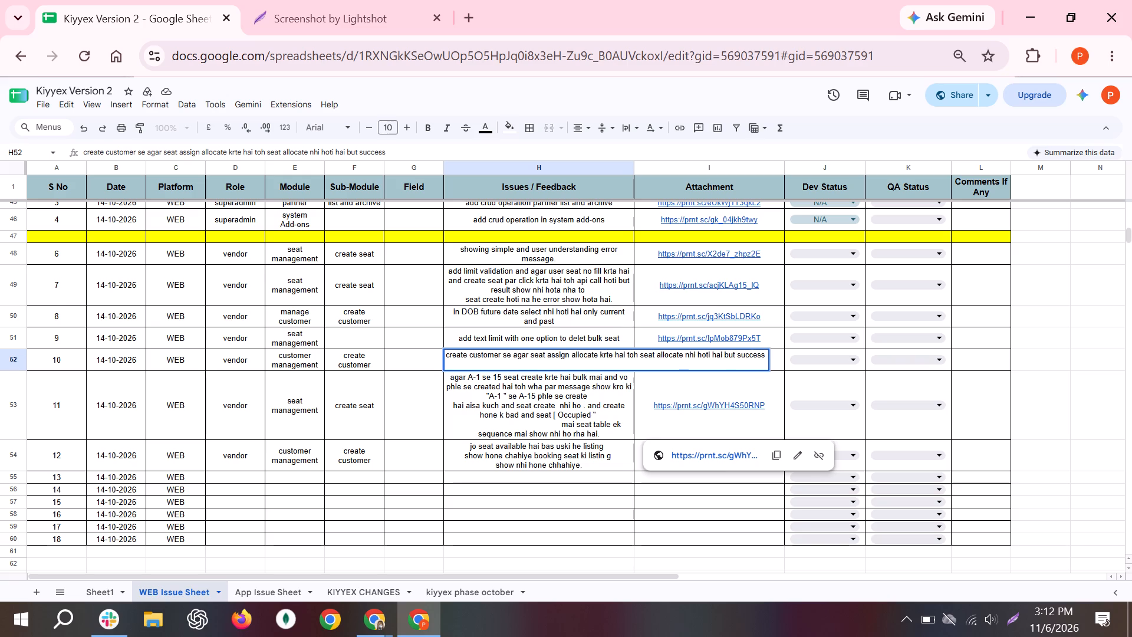
key("space")
type("ka message show ho")
key("space")
key("BackSpace")
key("BackSpace")
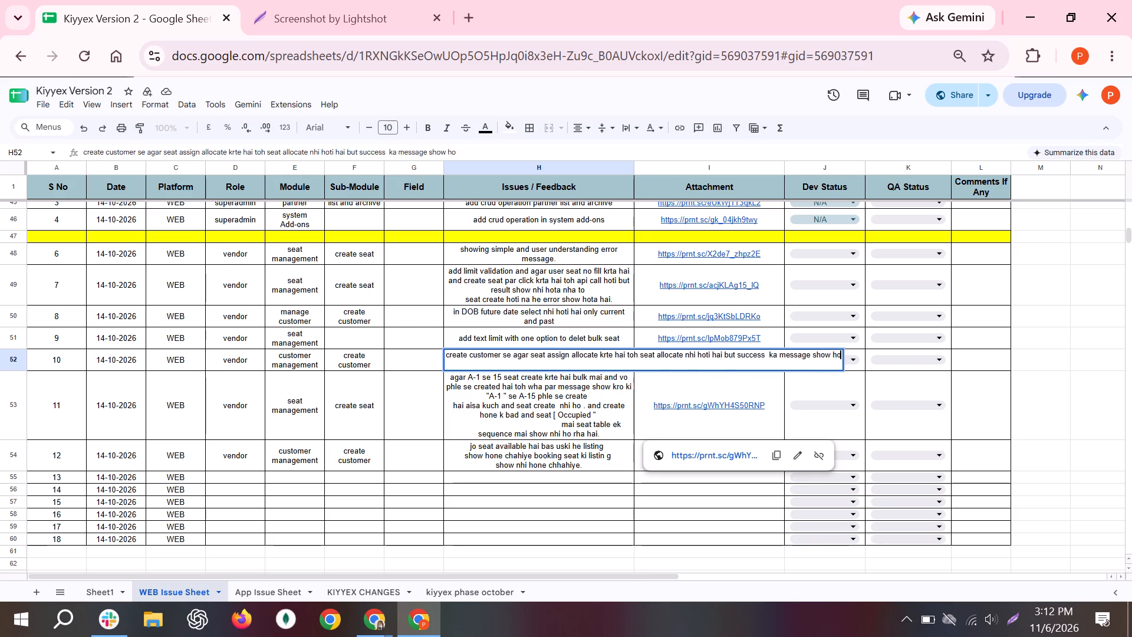
key("BackSpace")
type("ht")
key("BackSpace")
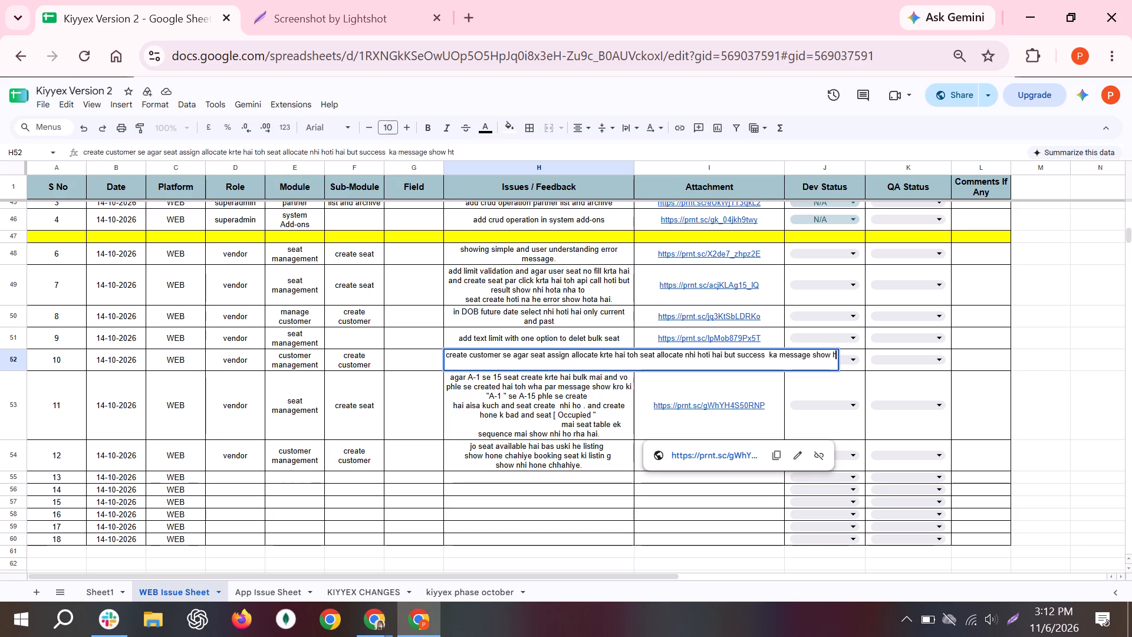
type("ota hai")
key("Return")
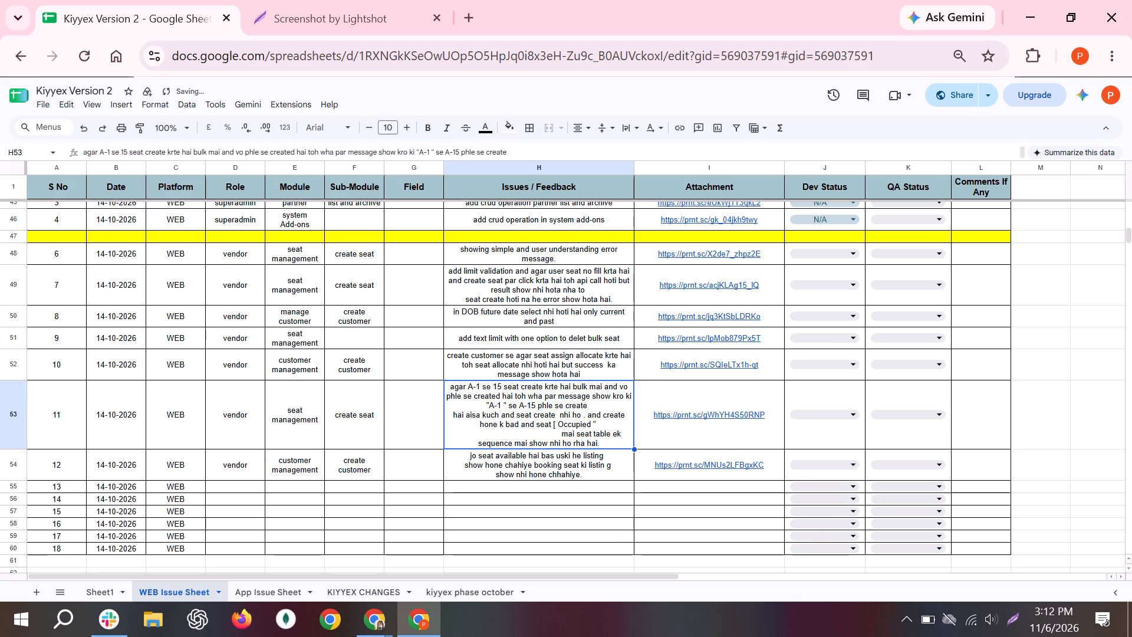
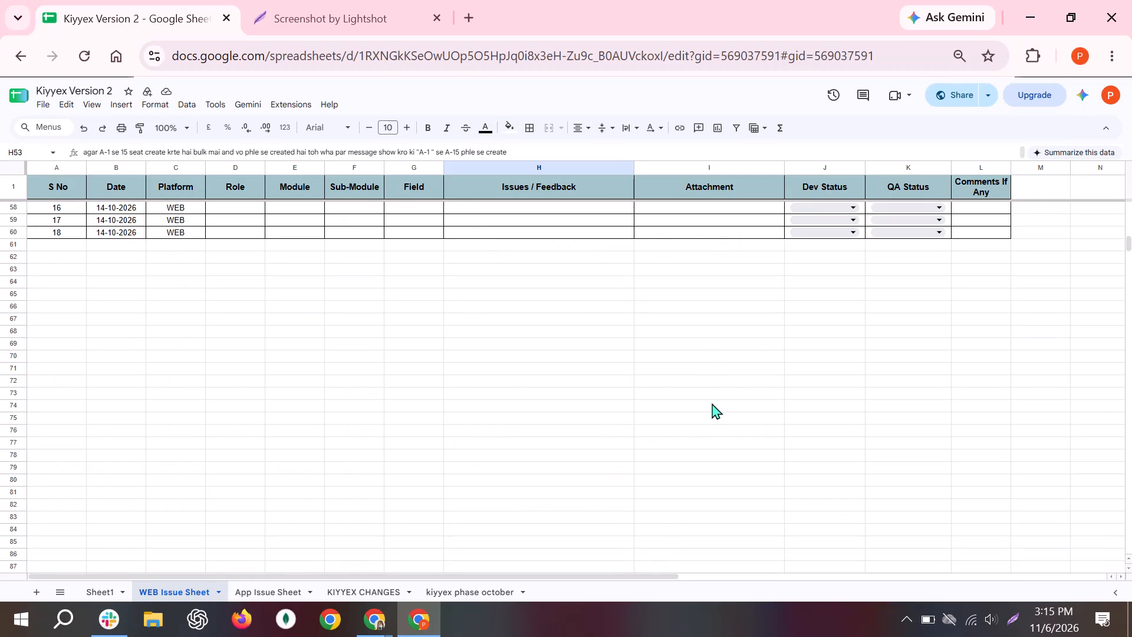
Switch from the issue sheet to the Kiyyex dashboard and look over the customer creation form's fields, seat allocation and payment summary.
scroll(712, 403, "up", 3)
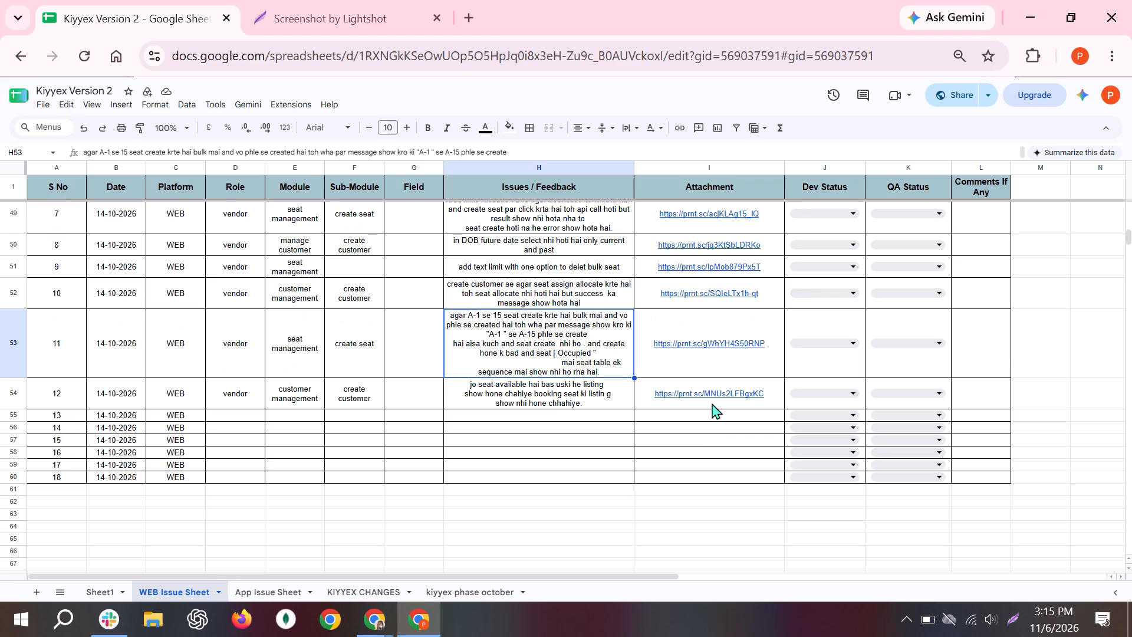
key("alt+Tab")
scroll(712, 403, "down", 1)
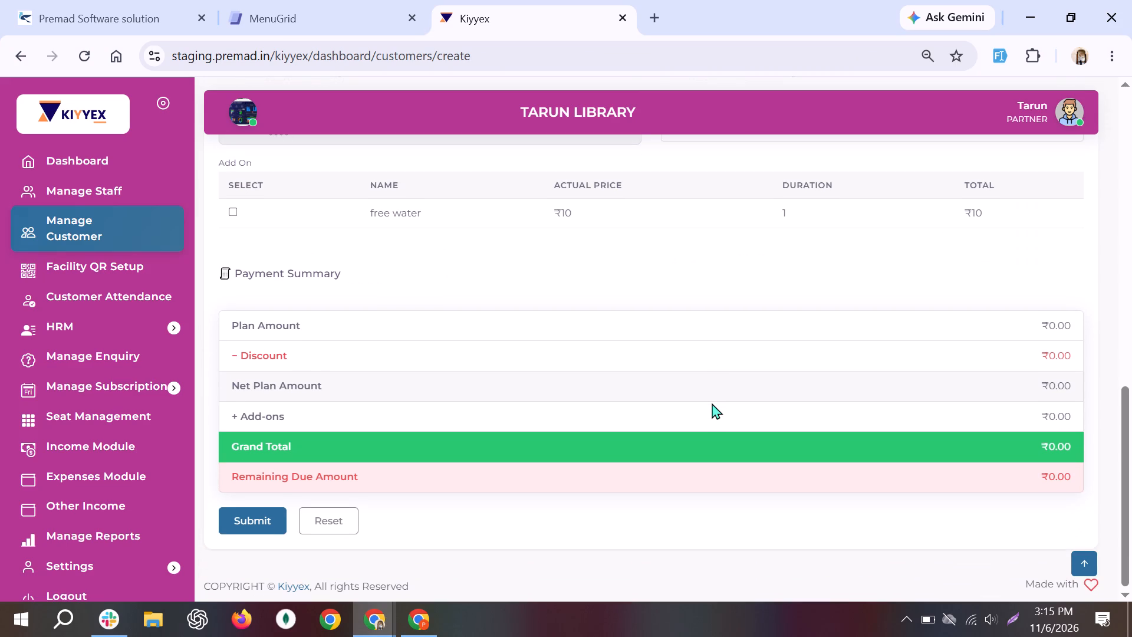
scroll(712, 403, "up", 2)
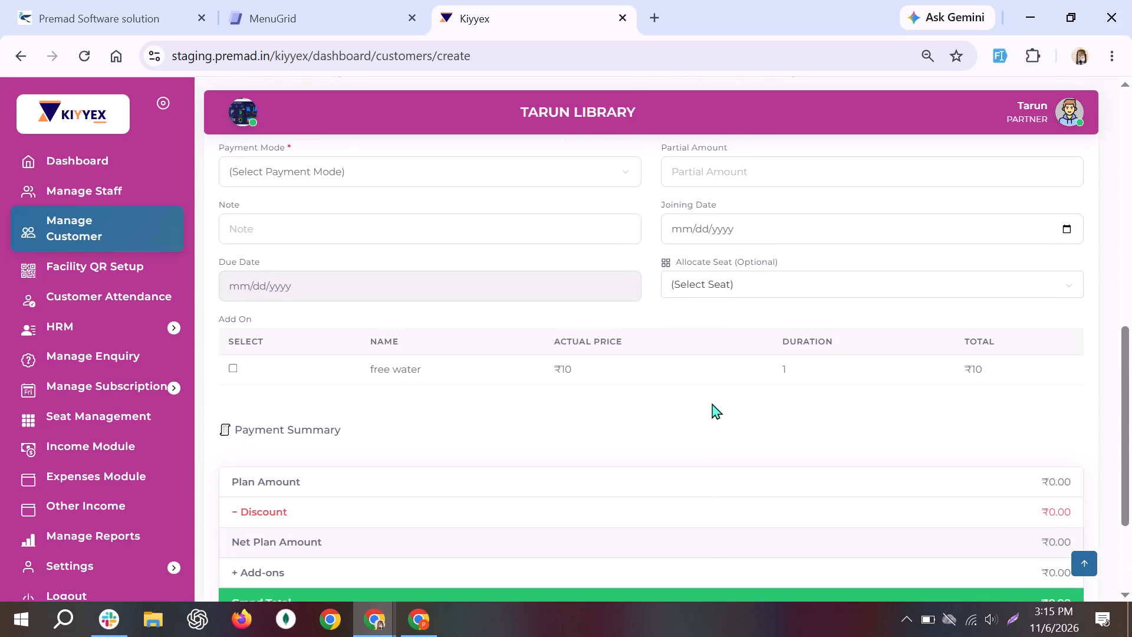
scroll(712, 403, "up", 1)
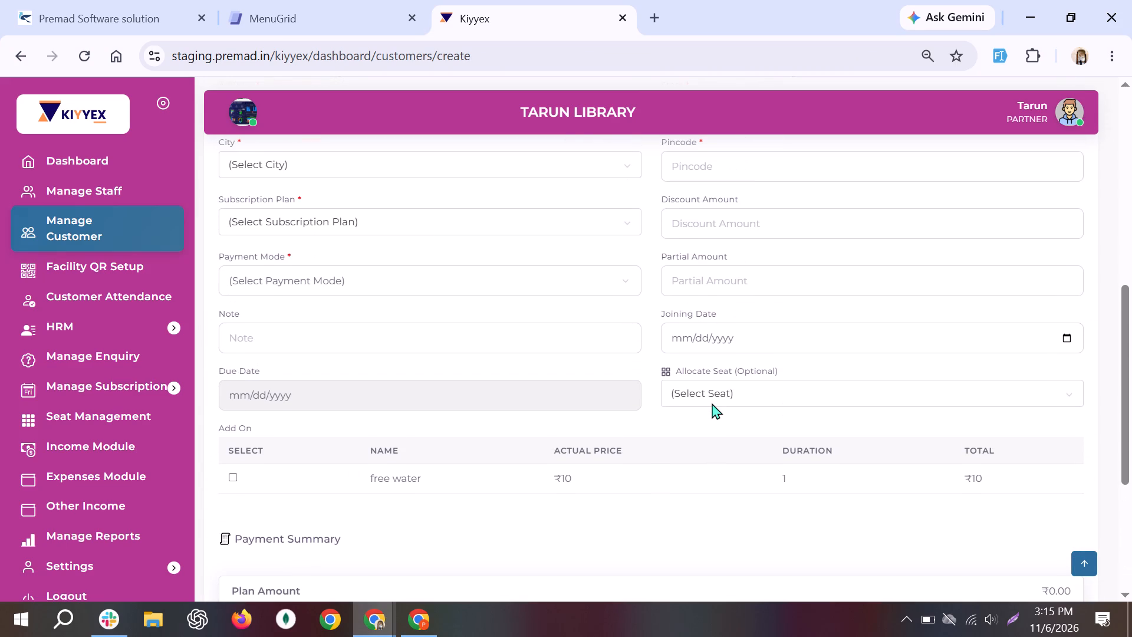
scroll(712, 403, "up", 3)
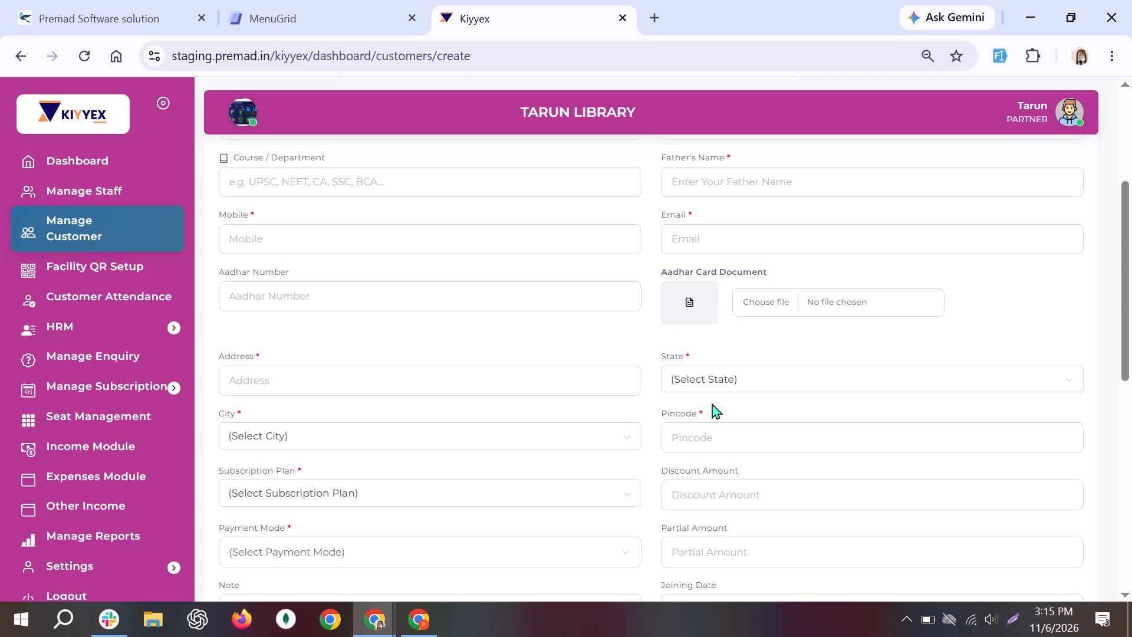
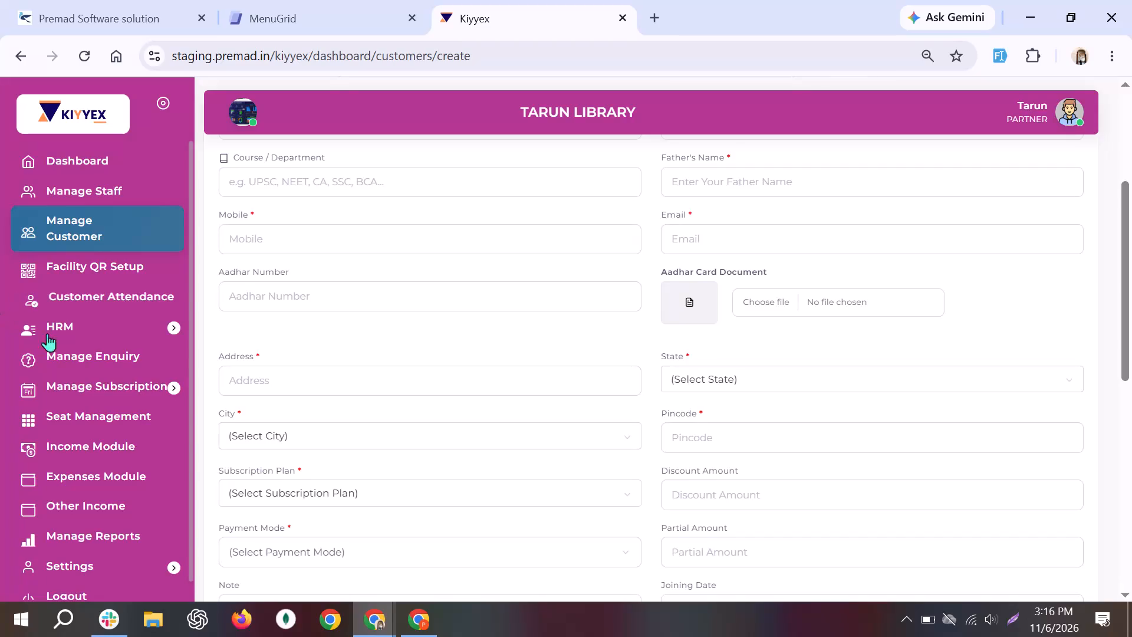
Leave the customer creation form and open Seat Management to view the library's seat matrix.
left_click(112, 403)
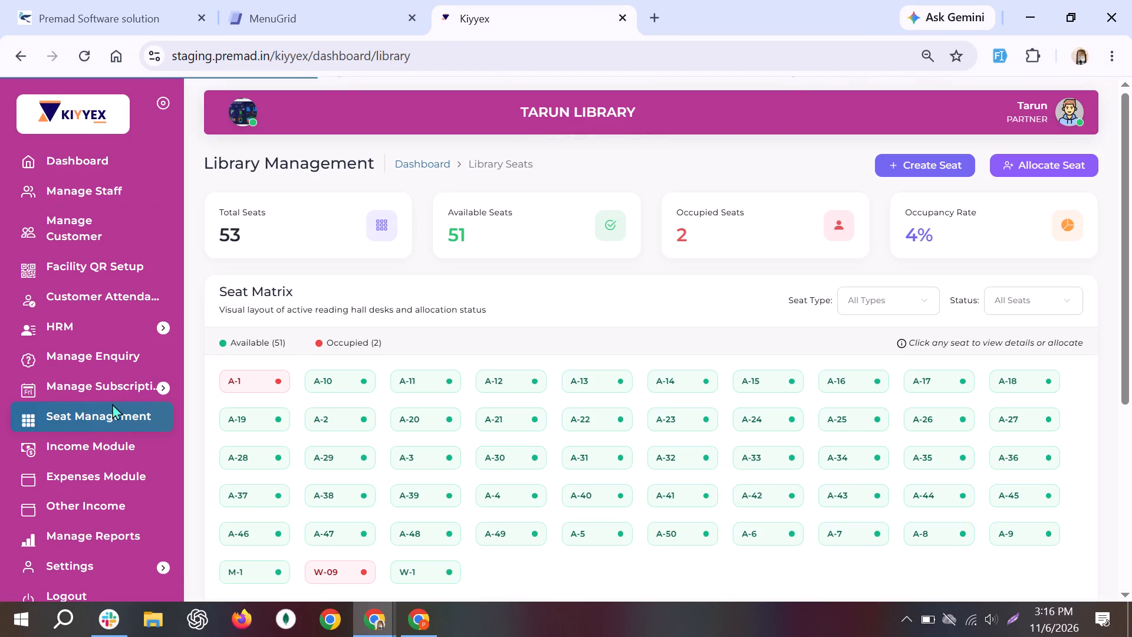
scroll(481, 470, "left", 3)
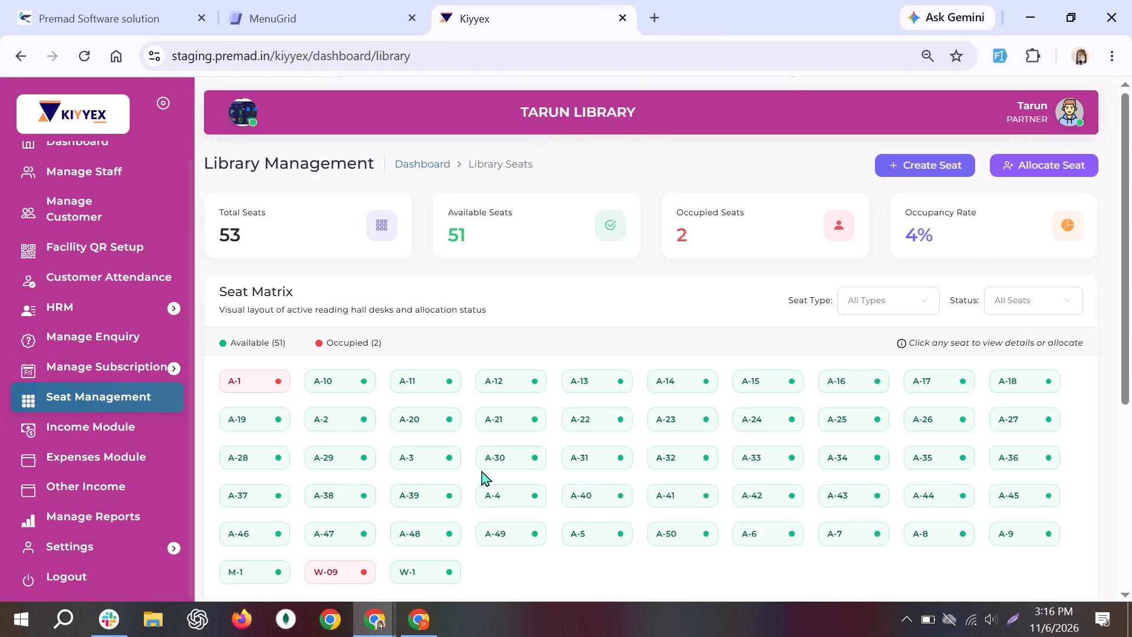
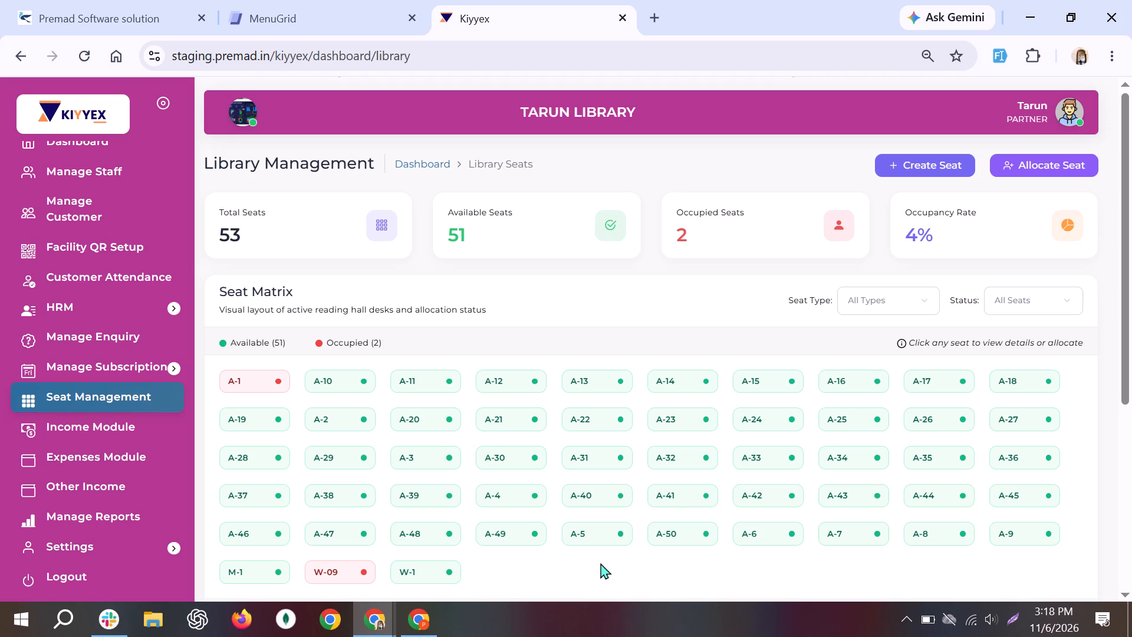
Filter the seat matrix to the cabin seat type.
left_click(924, 304)
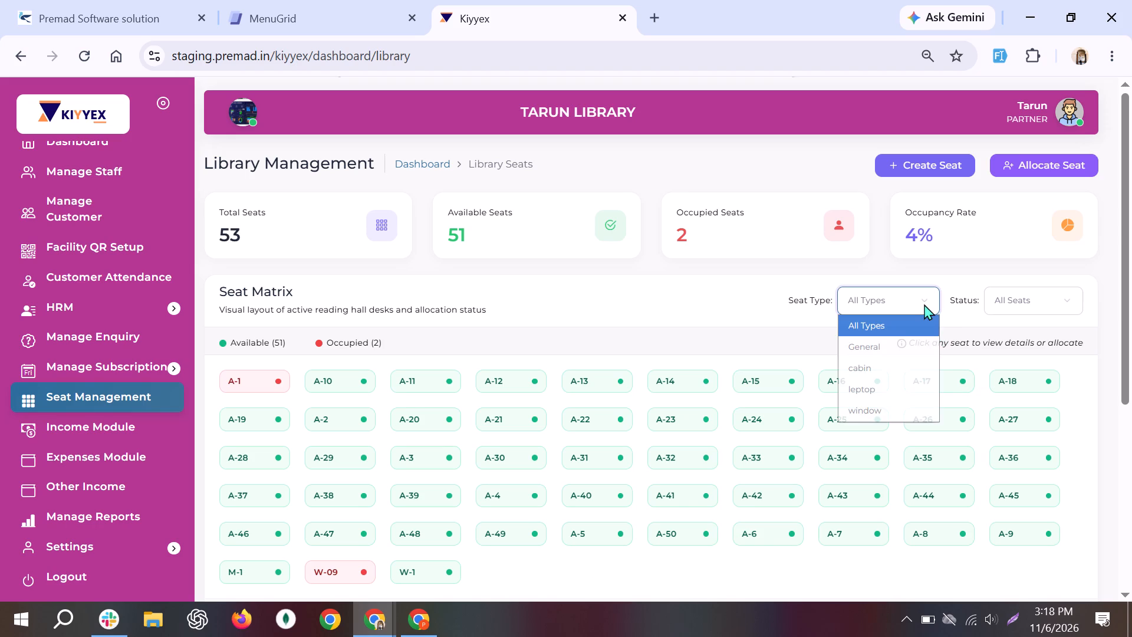
left_click(874, 367)
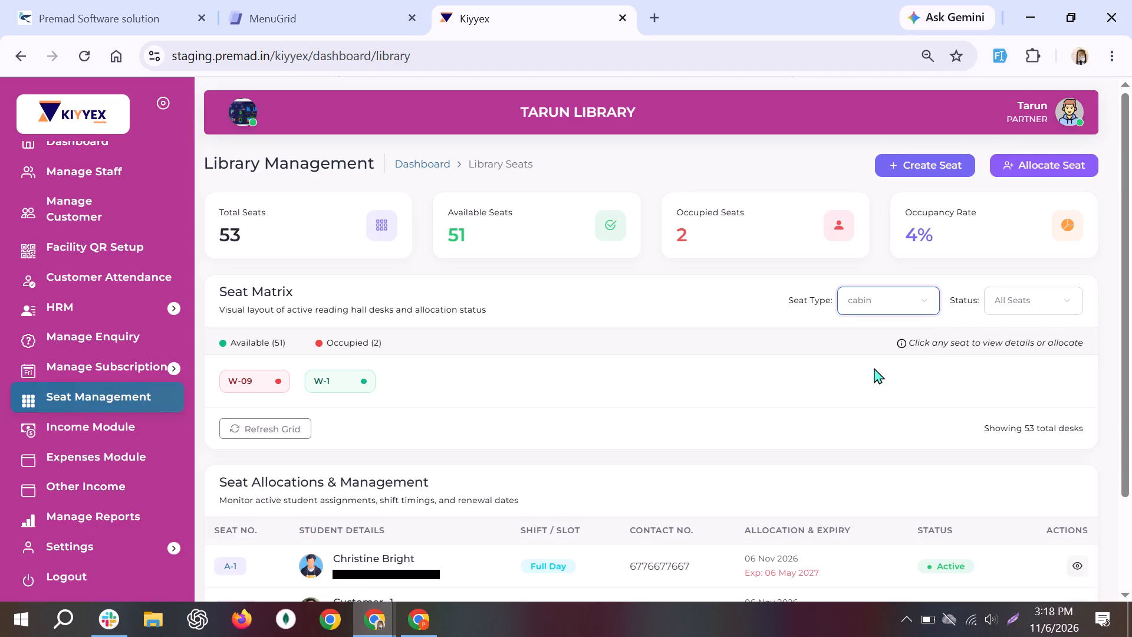
Review the details of allocated seats A-1 and W-09 from the seat allocations list, closing each one after viewing.
scroll(874, 367, "down", 5)
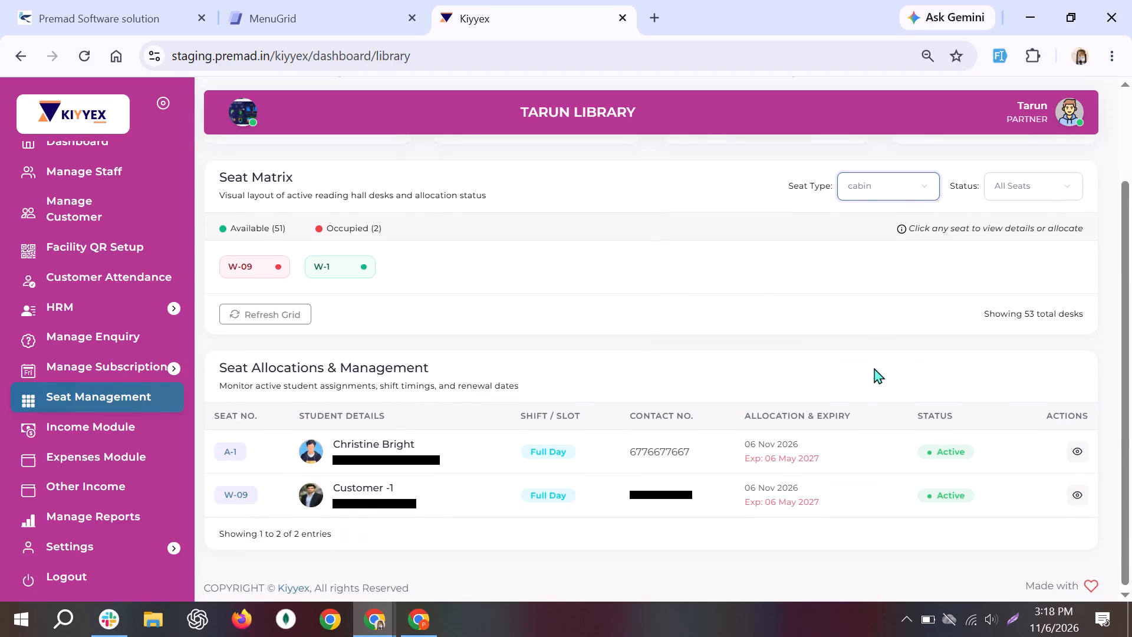
left_click(1079, 452)
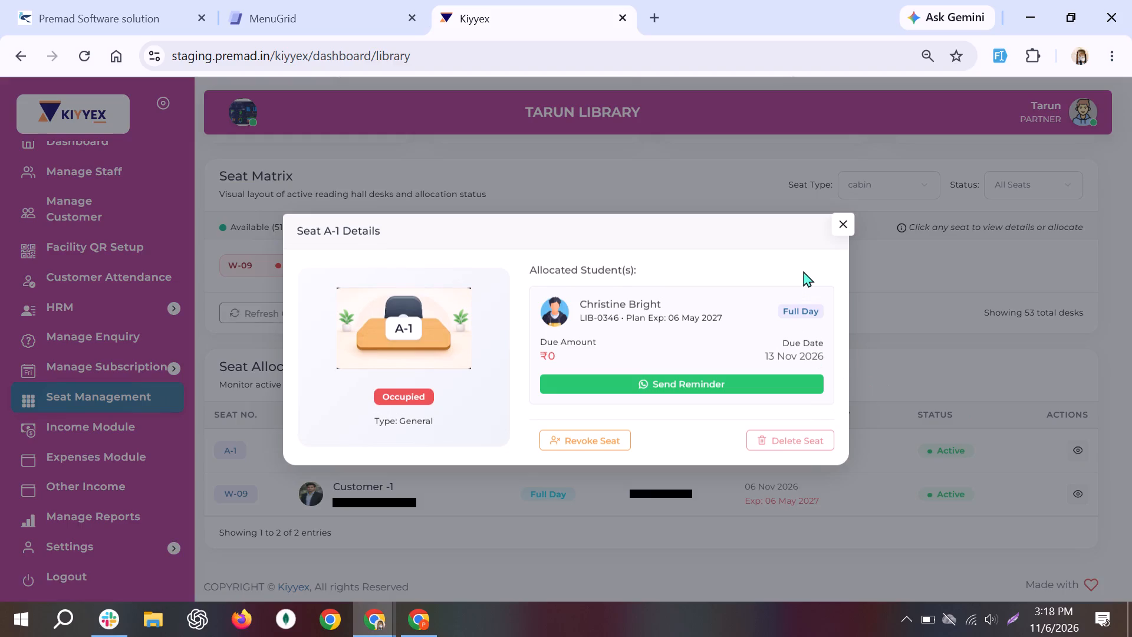
left_click(841, 235)
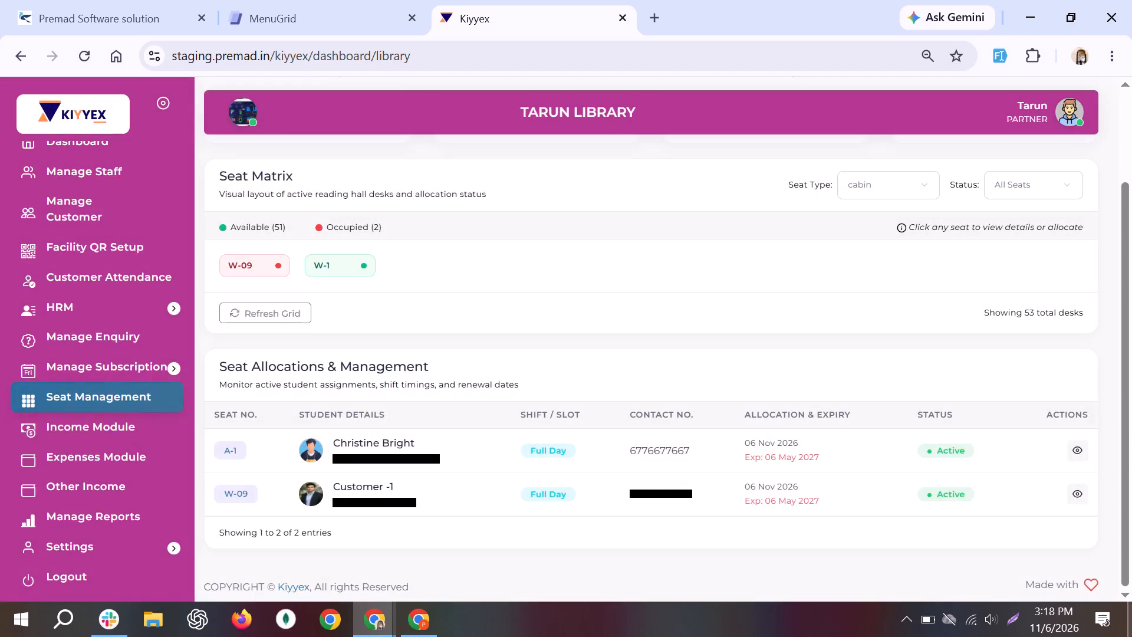
left_click(1078, 493)
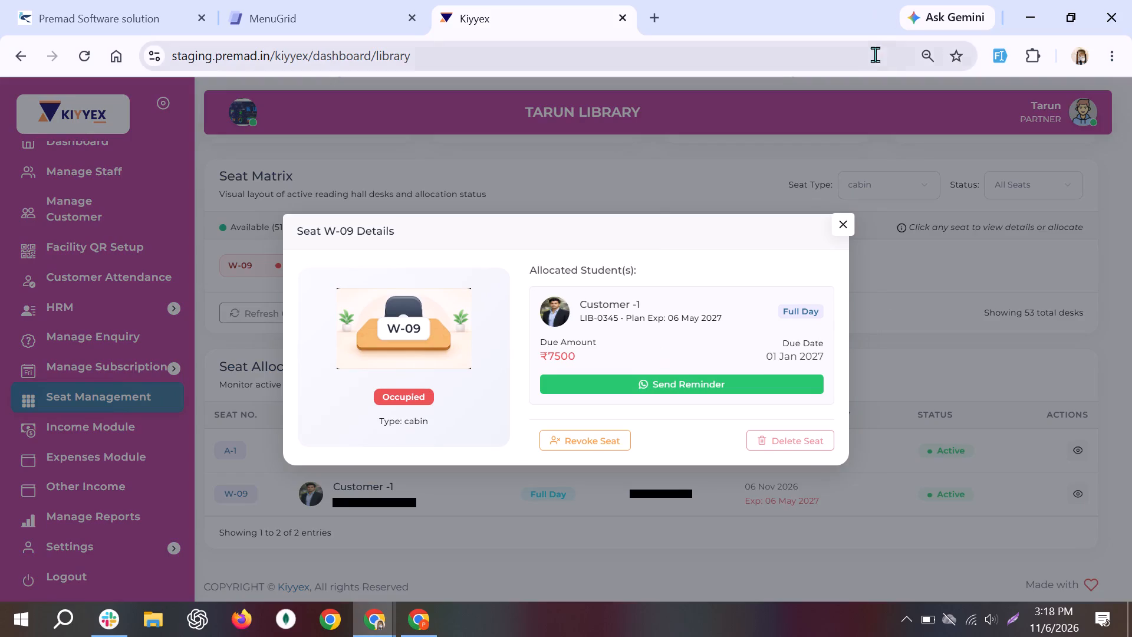
left_click(838, 225)
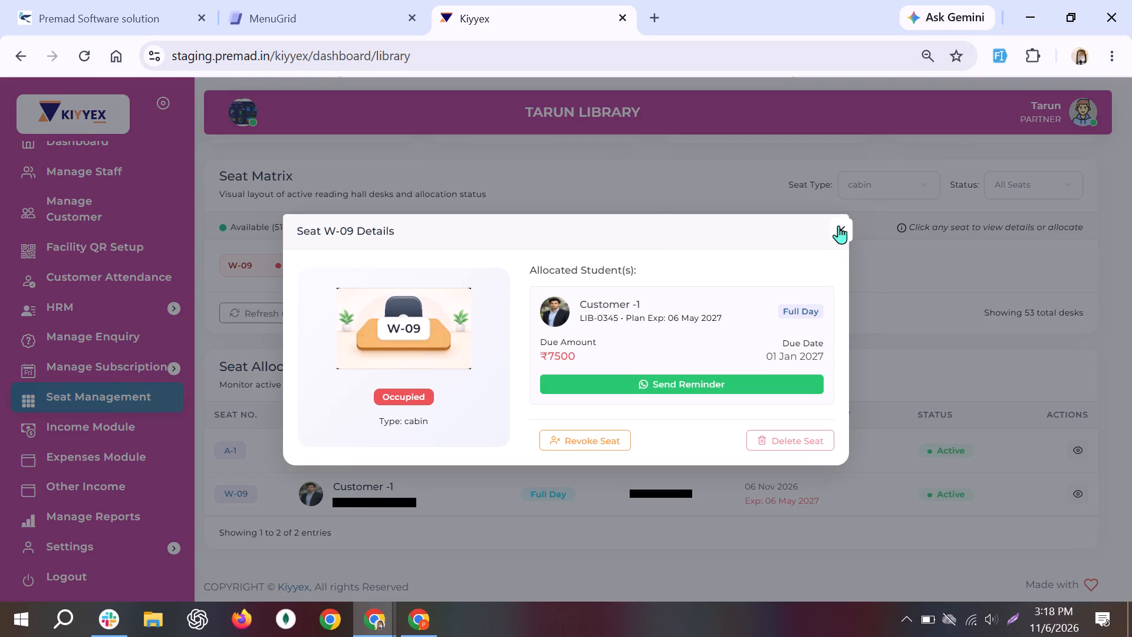
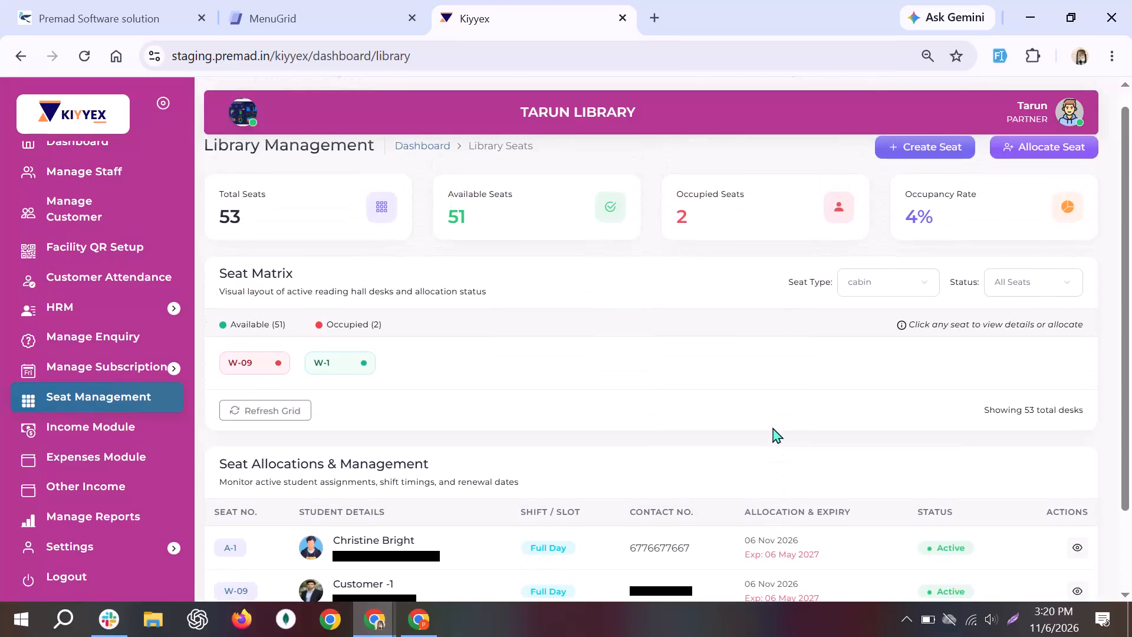
Filter the seat matrix to the General seat type.
scroll(772, 427, "up", 2)
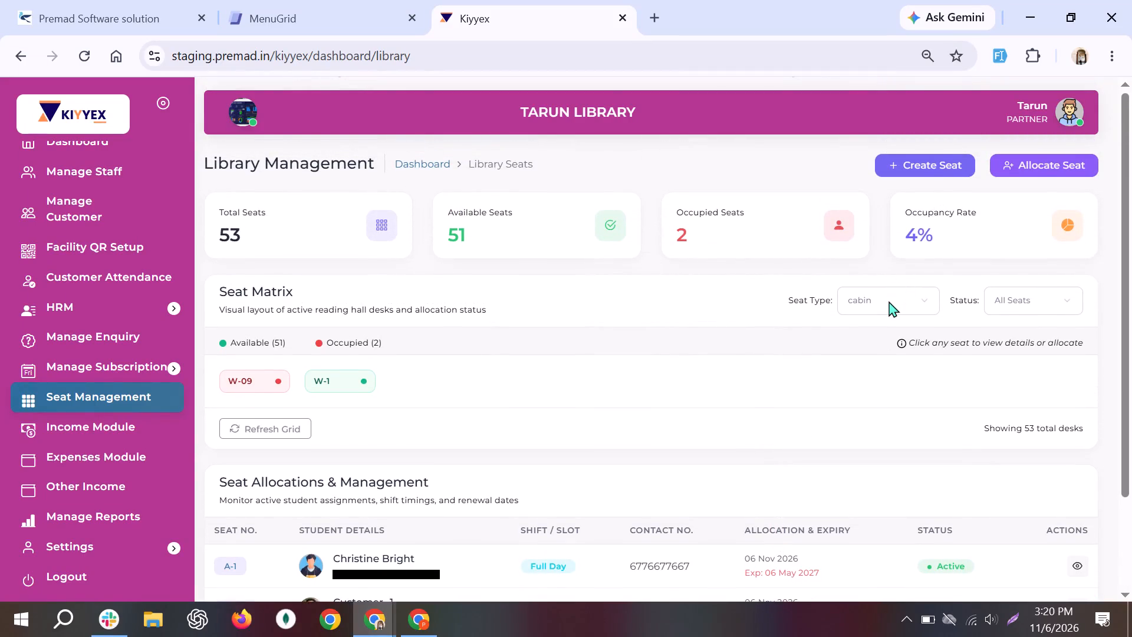
scroll(889, 301, "down", 1)
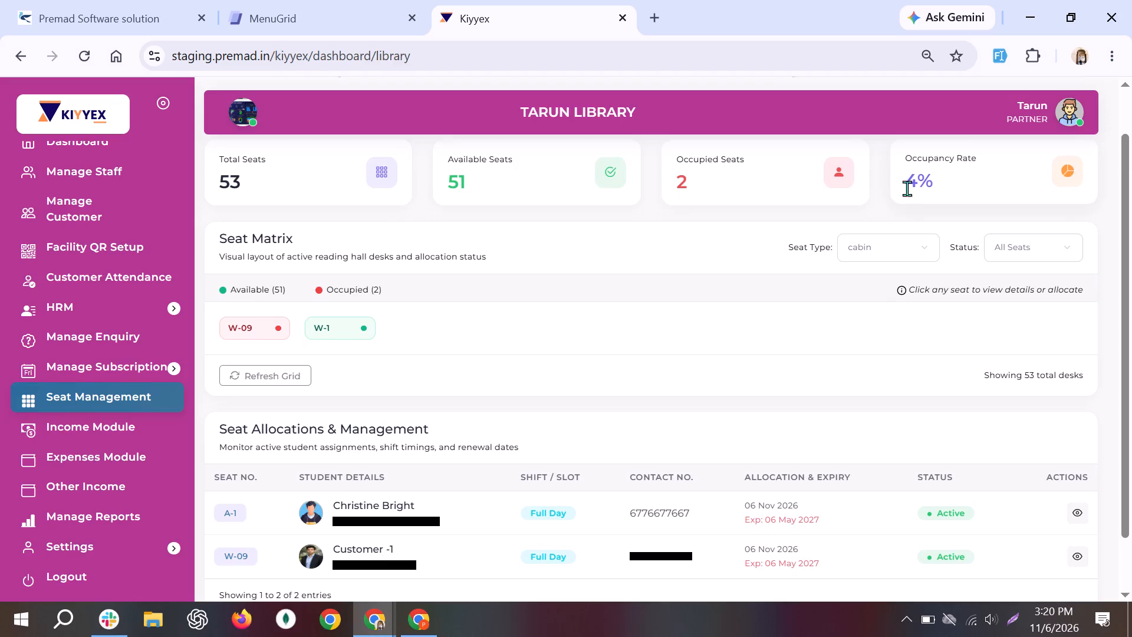
left_click(881, 247)
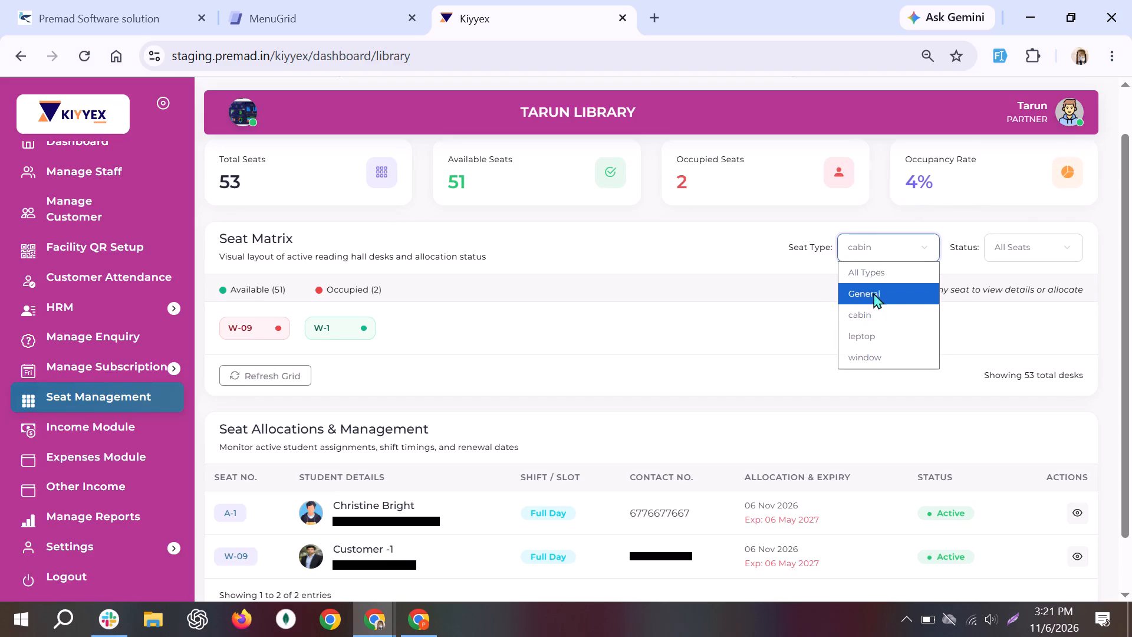
left_click(873, 288)
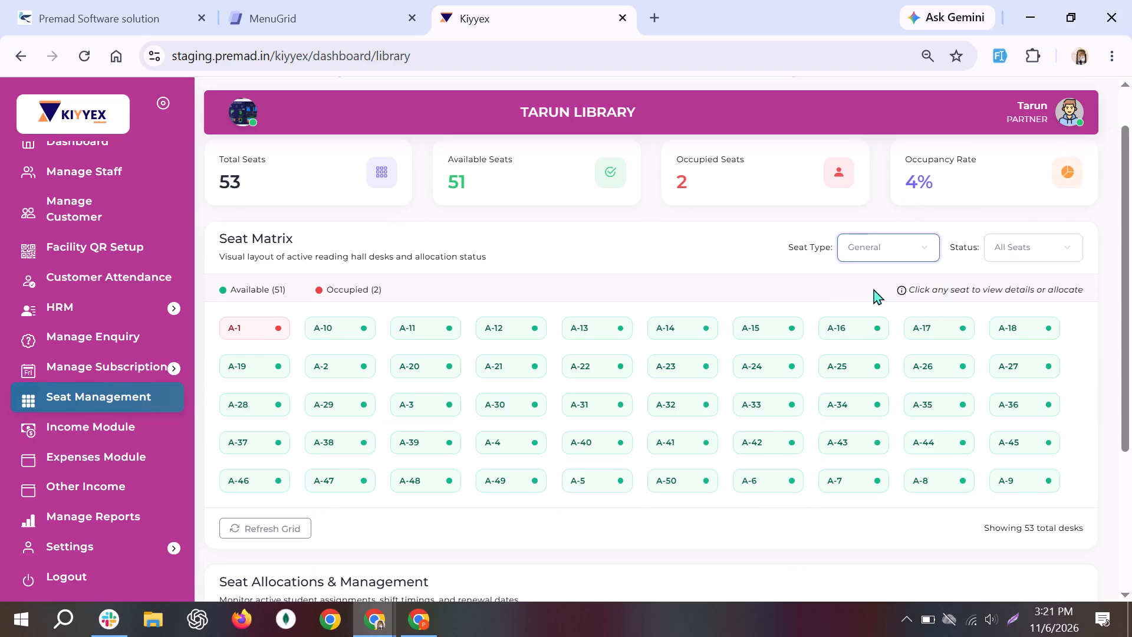
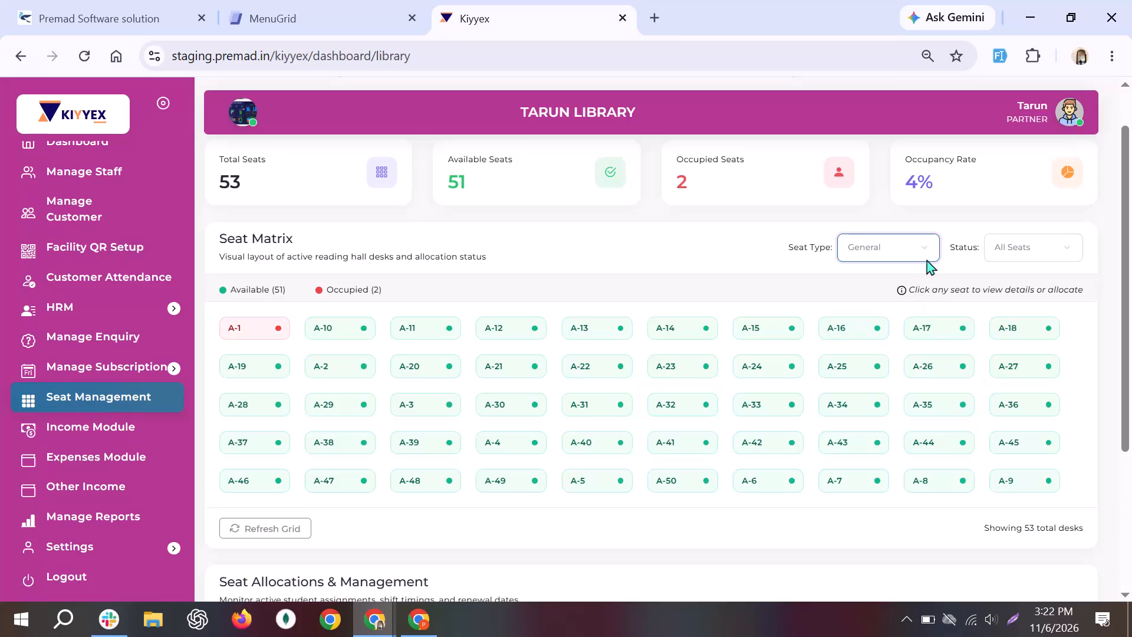
Examine the seat type options, the General seat matrix and the seat A-1 student details in the allocations table.
left_click(921, 239)
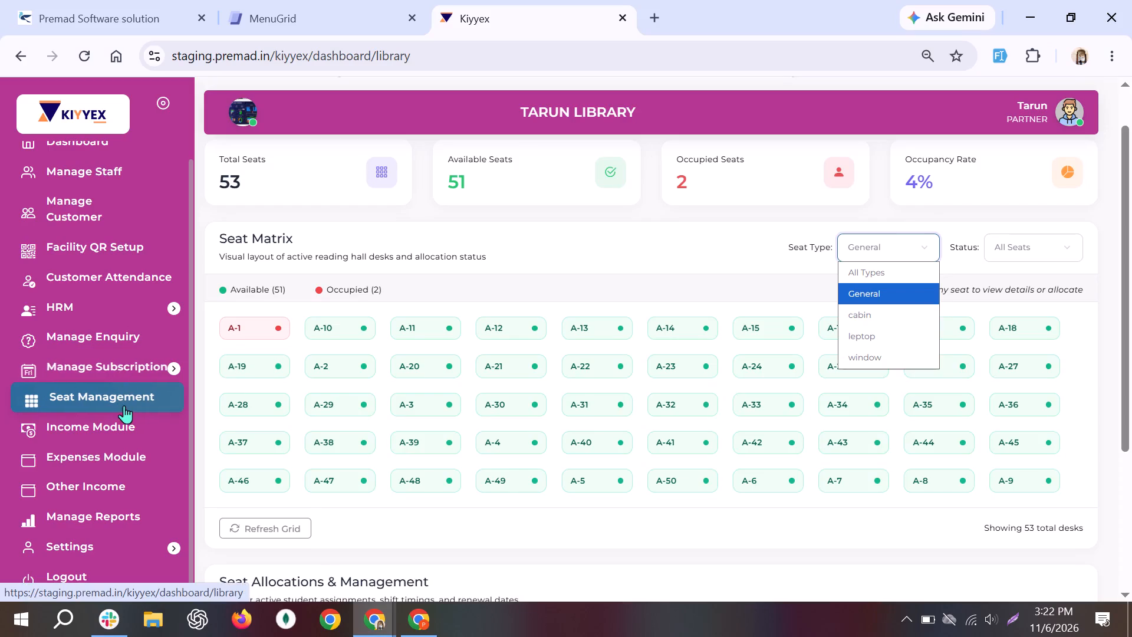
scroll(599, 389, "down", 2)
scroll(692, 344, "up", 2)
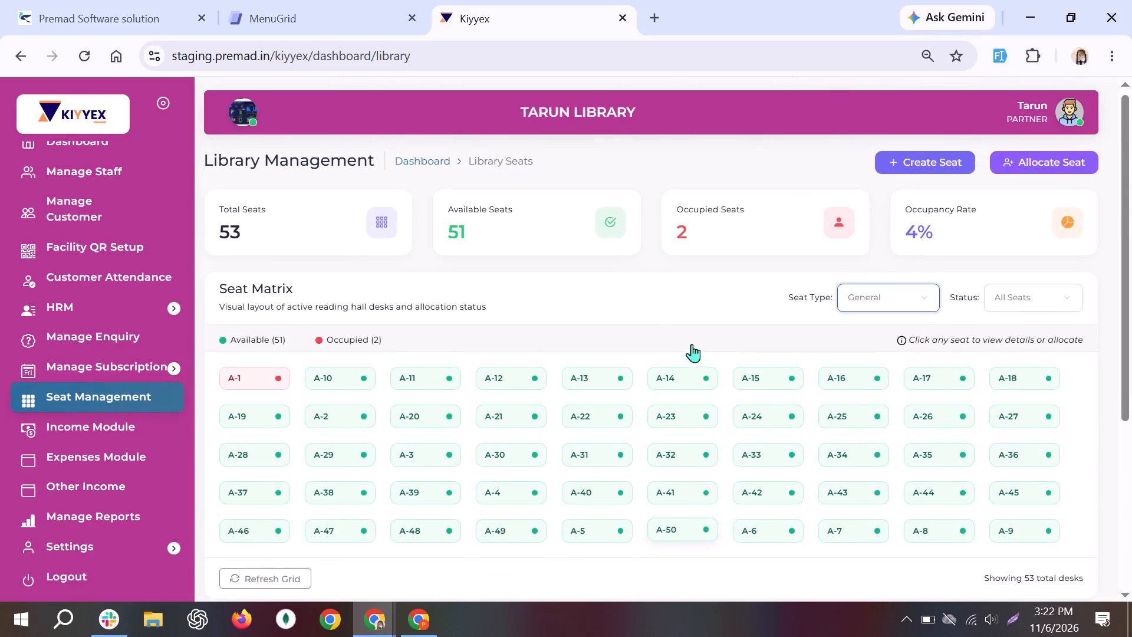
left_click(900, 339)
left_click(900, 339)
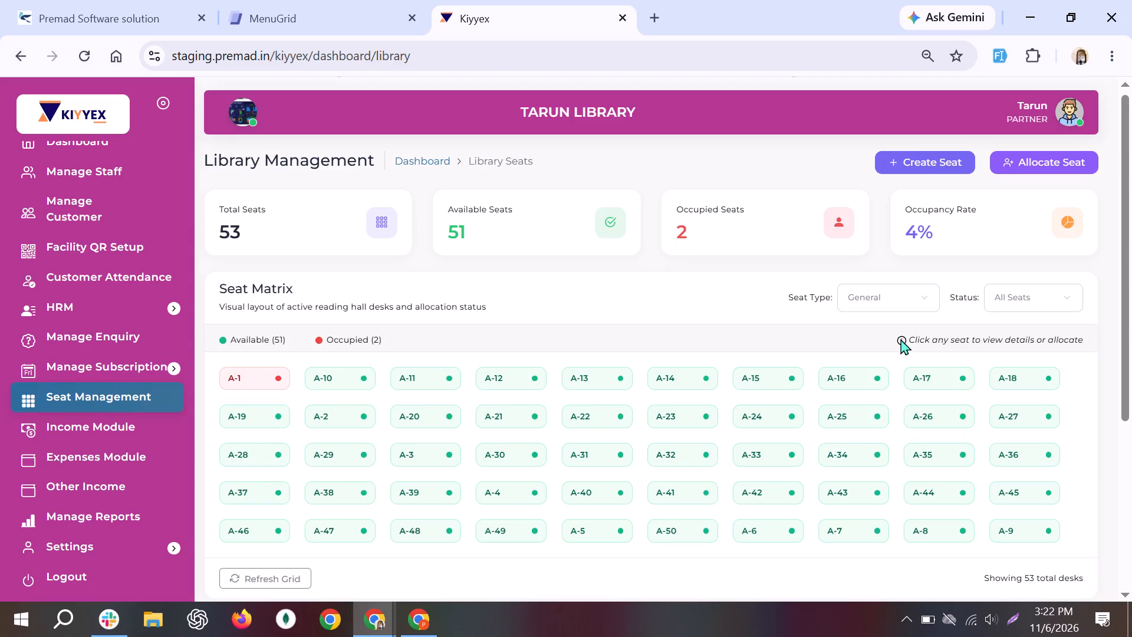
scroll(900, 339, "up", 1)
scroll(900, 339, "down", 1)
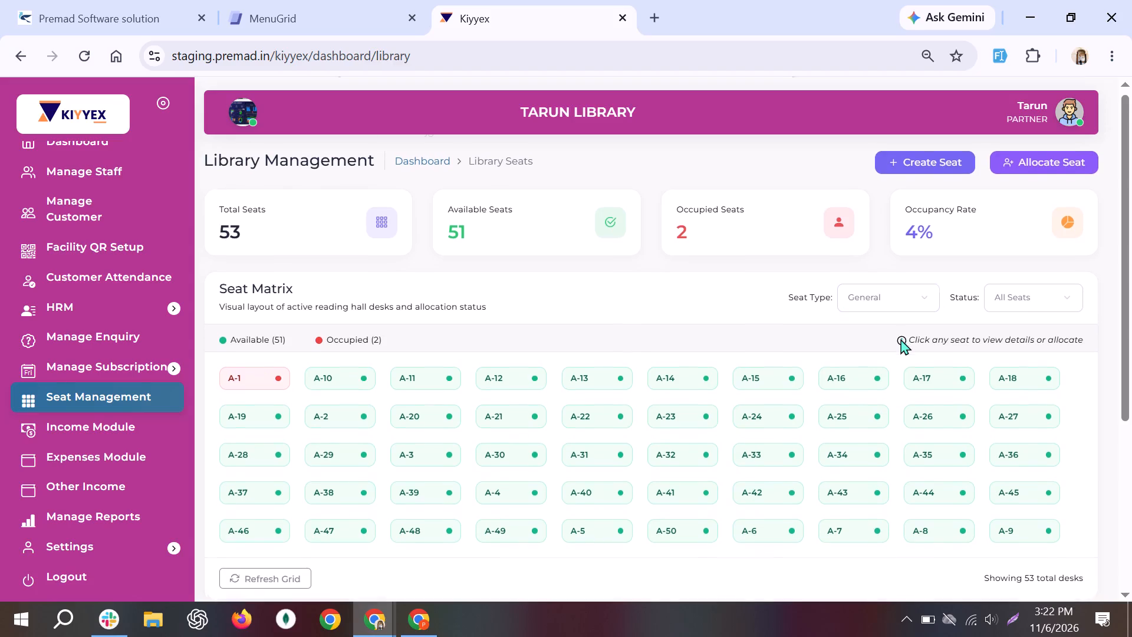
scroll(900, 339, "down", 3)
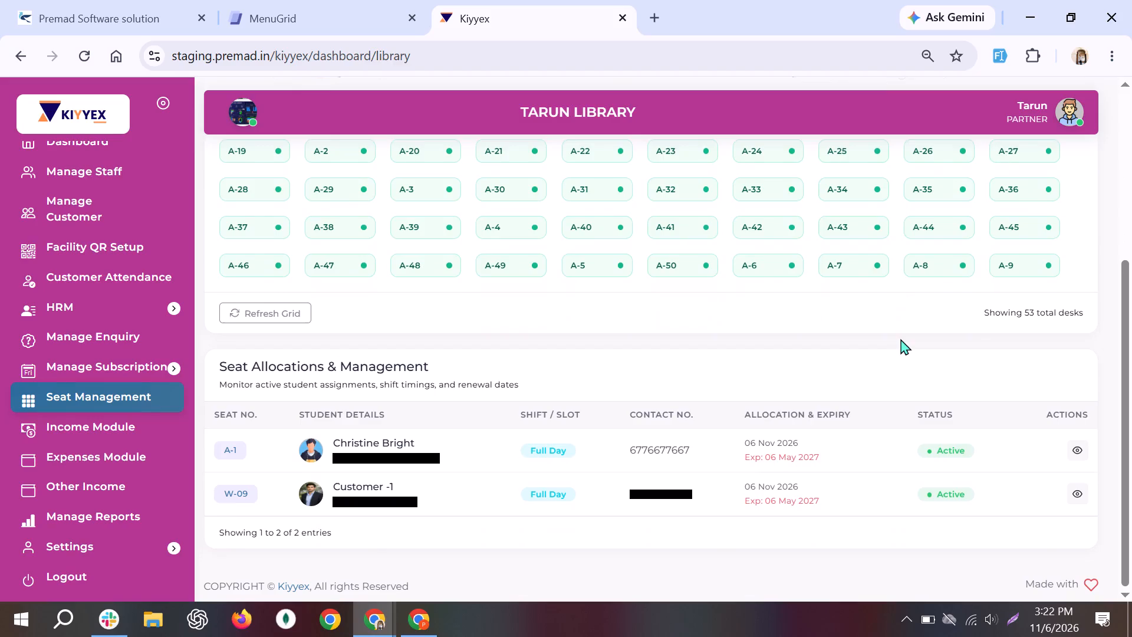
left_click(358, 441)
left_click(358, 441)
double_click(358, 441)
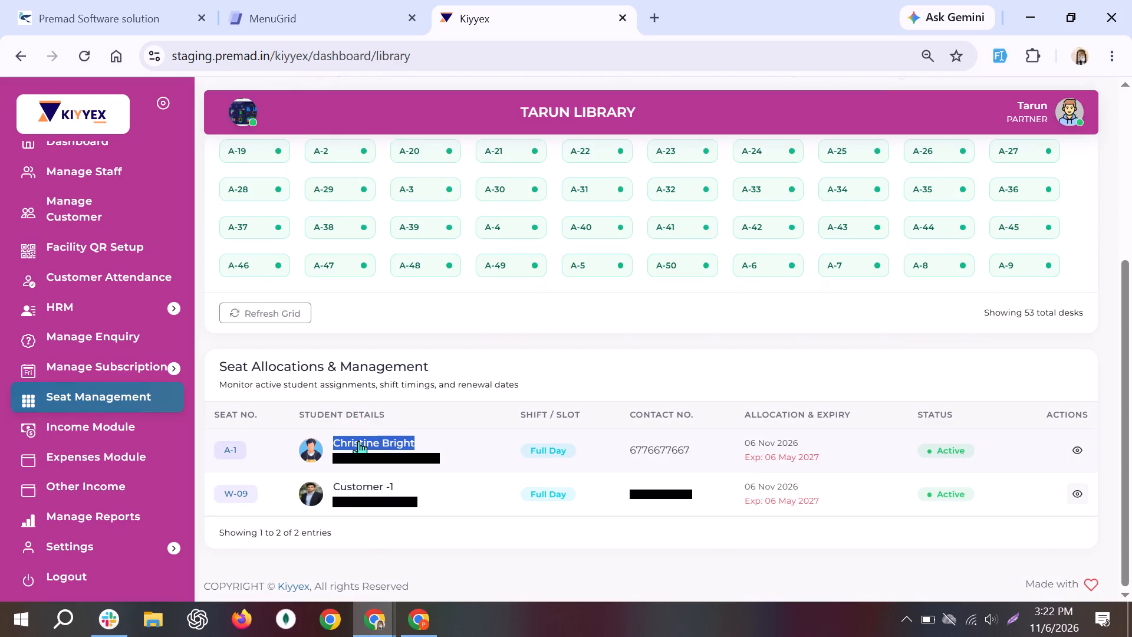
double_click(308, 446)
scroll(759, 442, "up", 5)
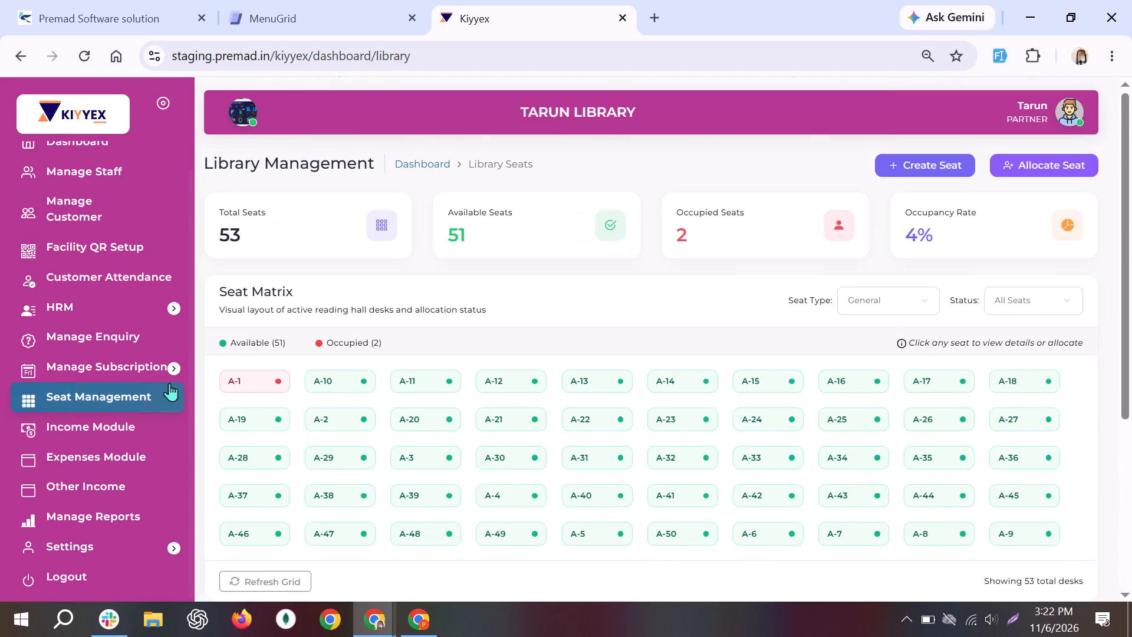
Review the HRM section's Calendar, Staff Attendance and Staff Salary pages.
left_click(90, 295)
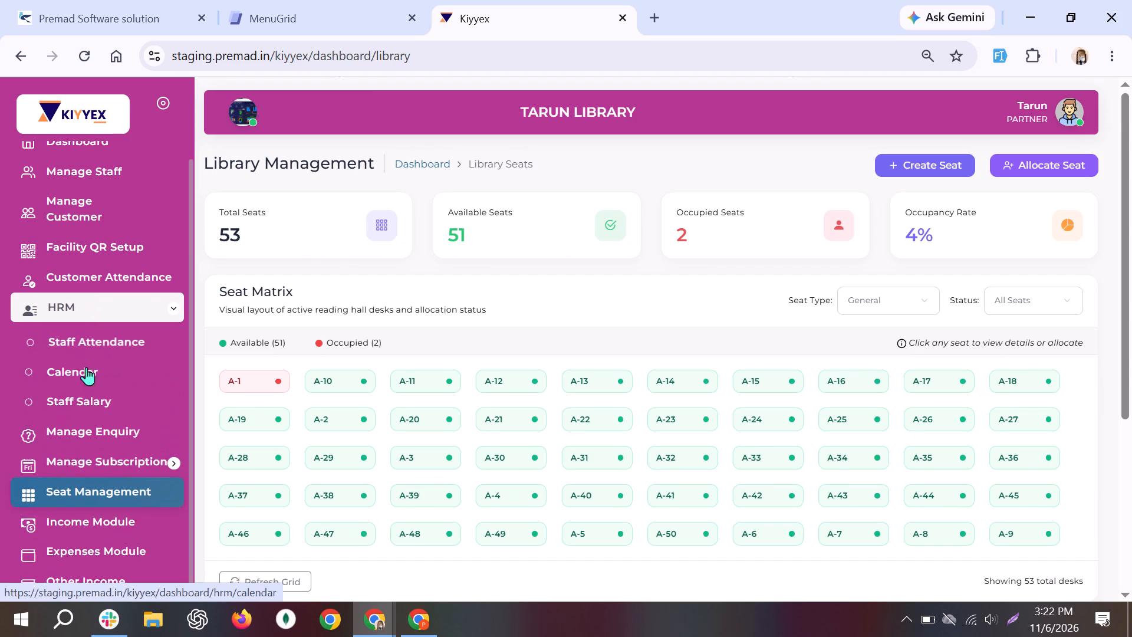
left_click(88, 370)
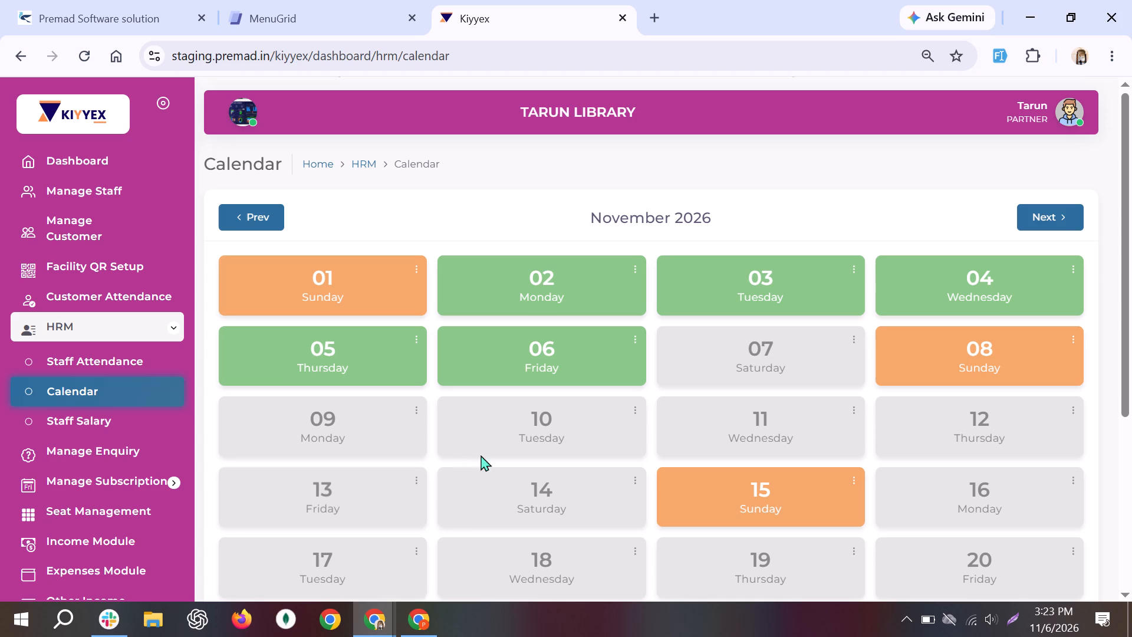
left_click(113, 370)
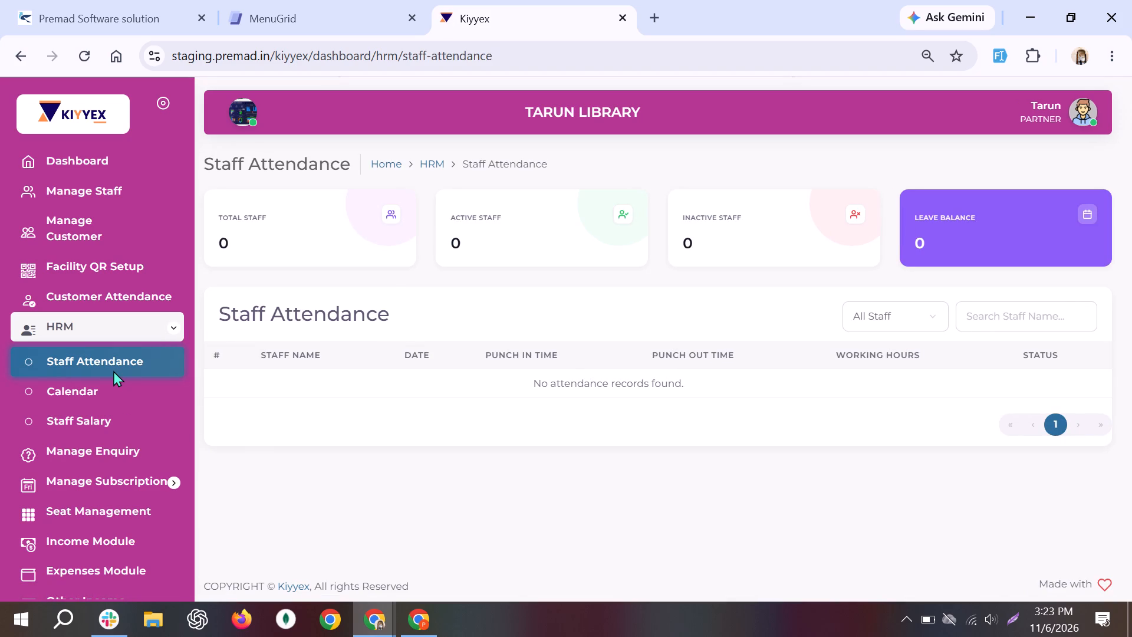
left_click(91, 421)
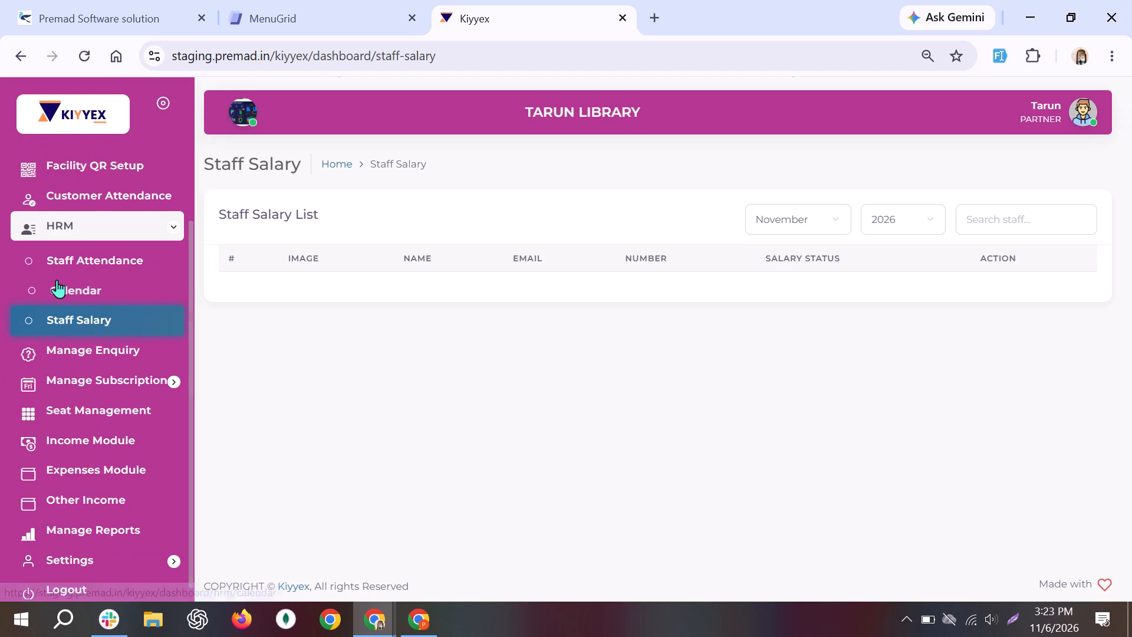
Open the Manage Enquiry page to view the enquiry list.
left_click(75, 347)
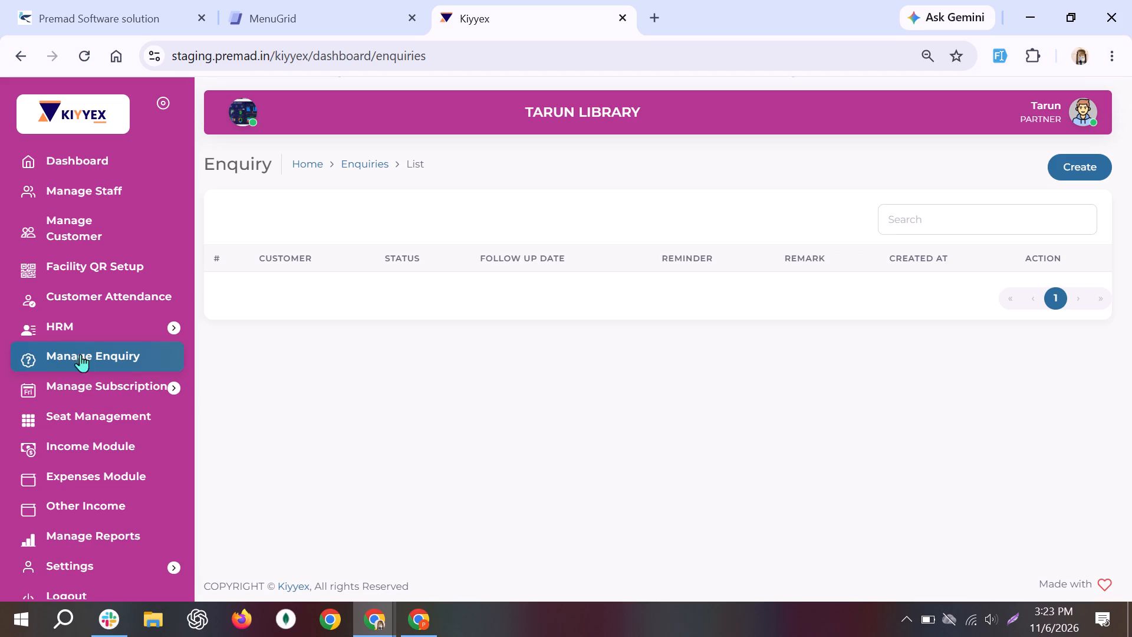
Check the Manage Subscription section's entries and open the Manage Customer page to view the customer list.
left_click(110, 388)
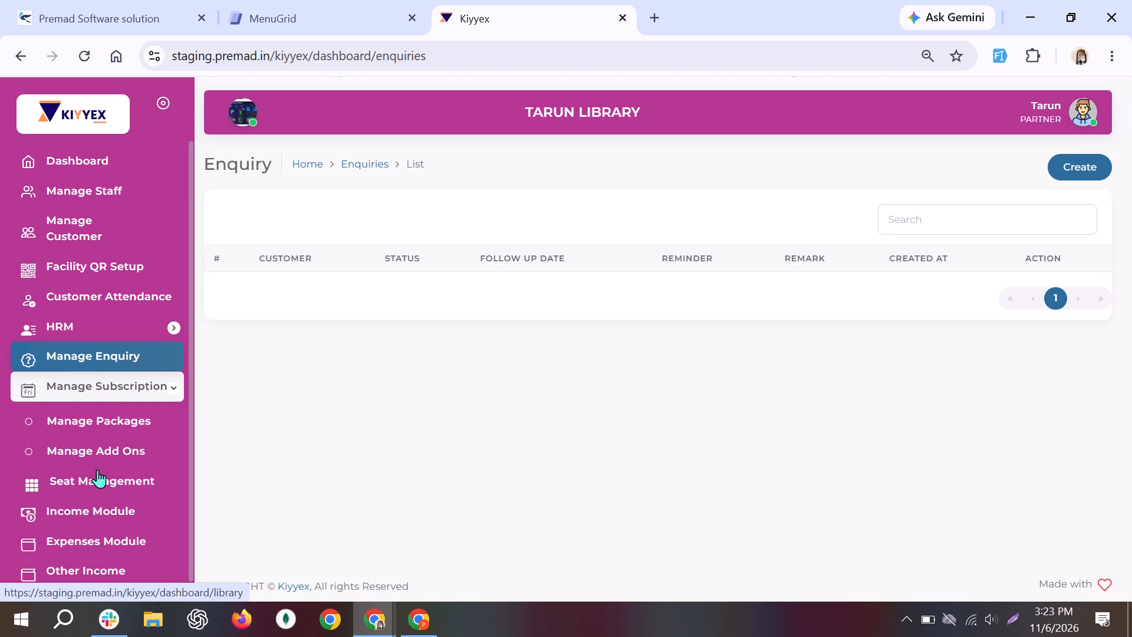
left_click(92, 229)
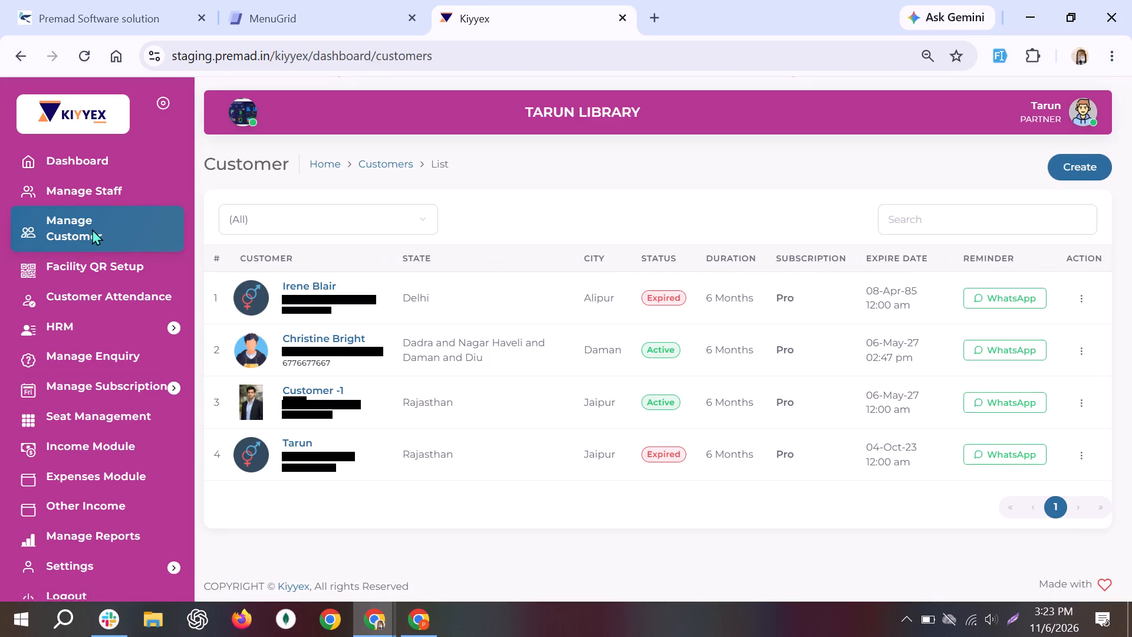